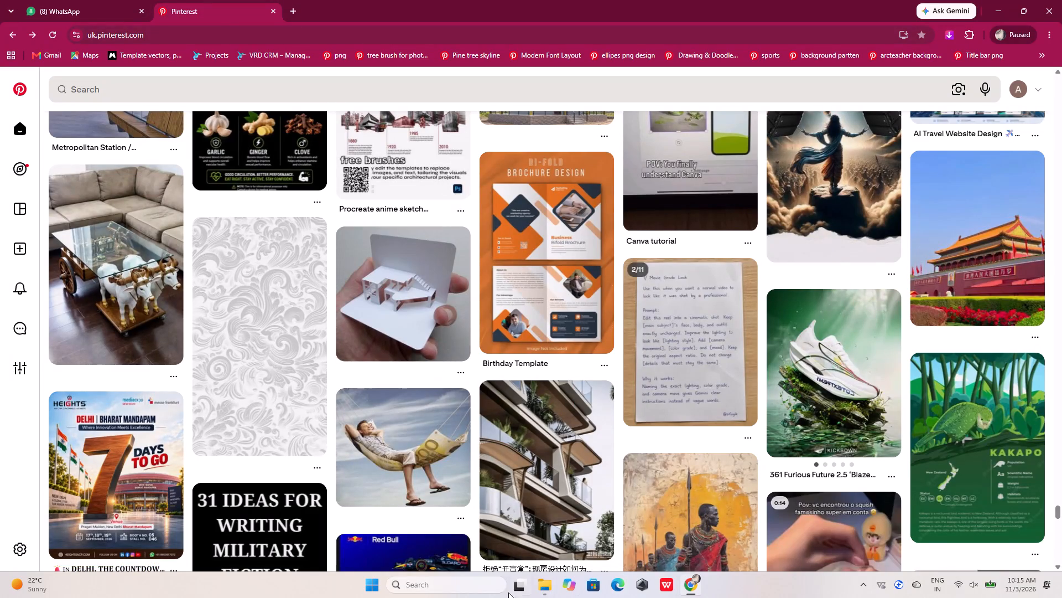
# Launch Adobe Illustrator 2025 and open the recent file RA china2.ai.
pyautogui.click(465, 585)
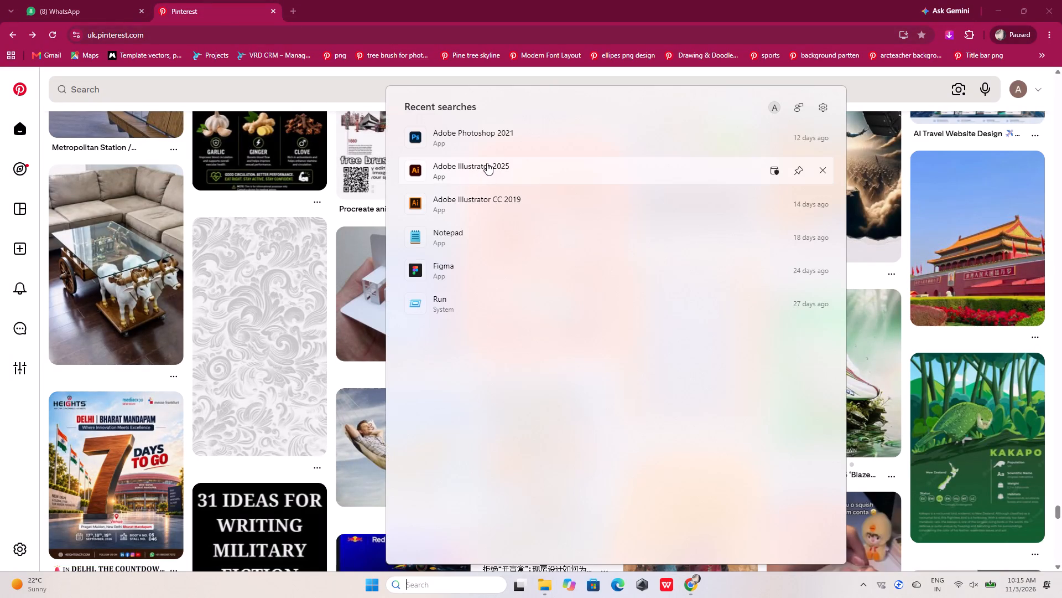
pyautogui.click(487, 163)
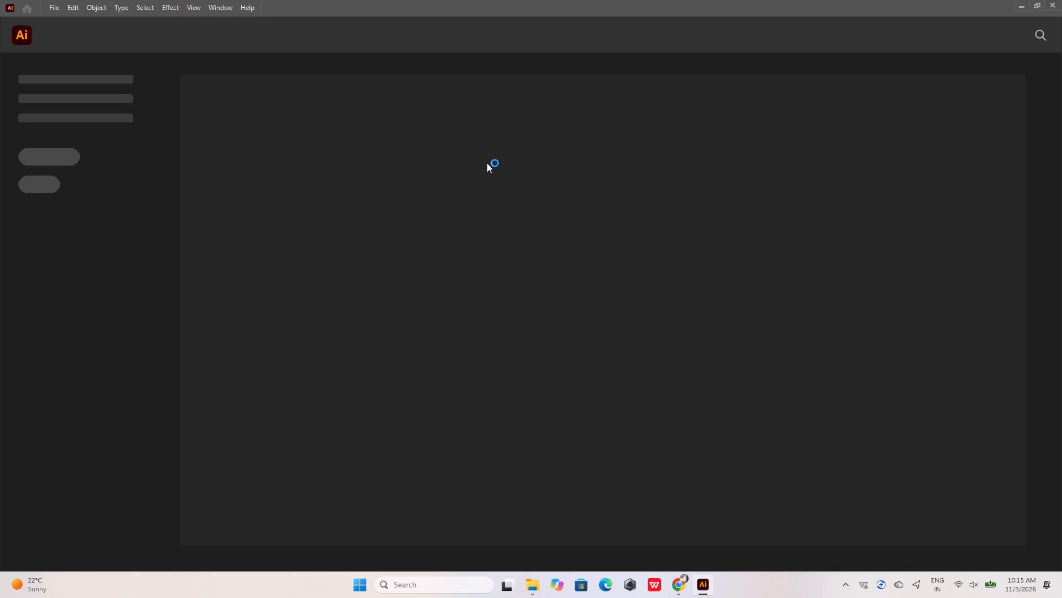
pyautogui.click(277, 417)
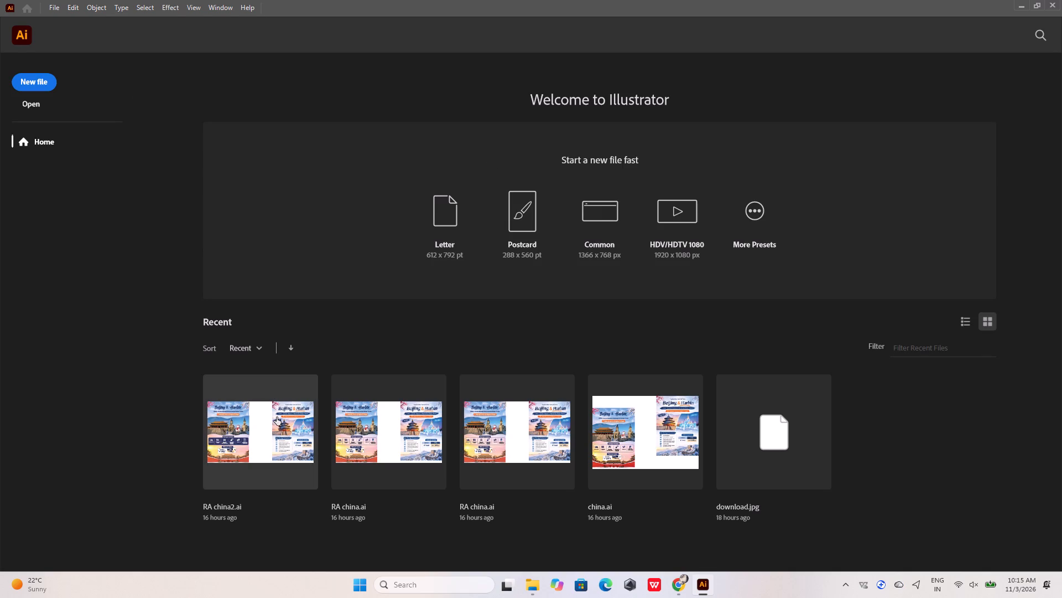
pyautogui.click(251, 451)
pyautogui.click(233, 437)
pyautogui.click(275, 412)
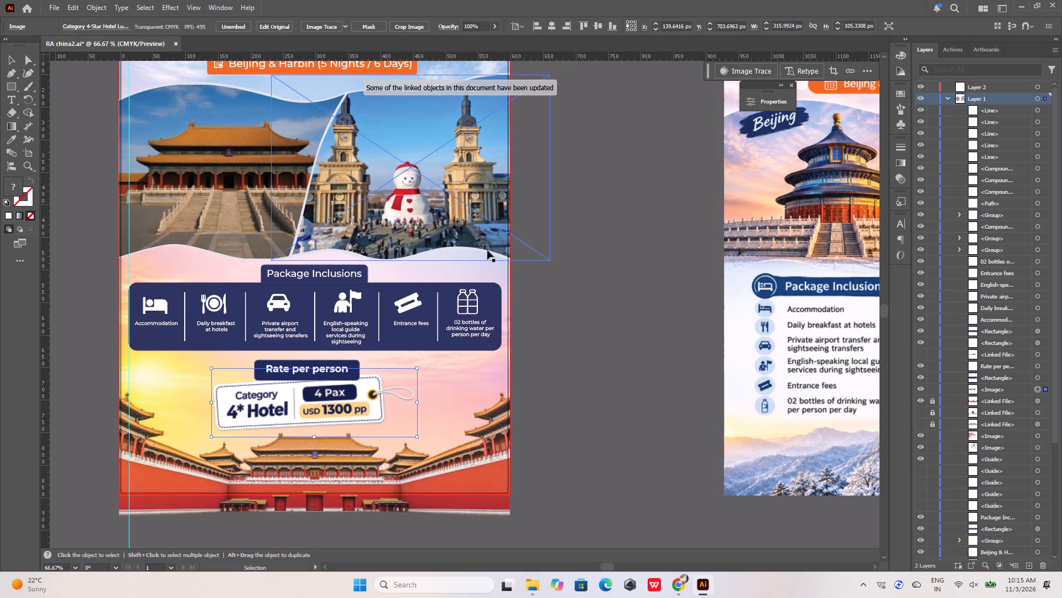
# Recolour the orange "Beijing & Harbin (5 Nights / 6 Days)" banner with the red sampled from the palace wall at the flyer's bottom.
pyautogui.keyDown('alt'); pyautogui.scroll(-4, 549, 343); pyautogui.keyUp('alt')
pyautogui.keyDown('alt'); pyautogui.scroll(4, 513, 285); pyautogui.keyUp('alt')
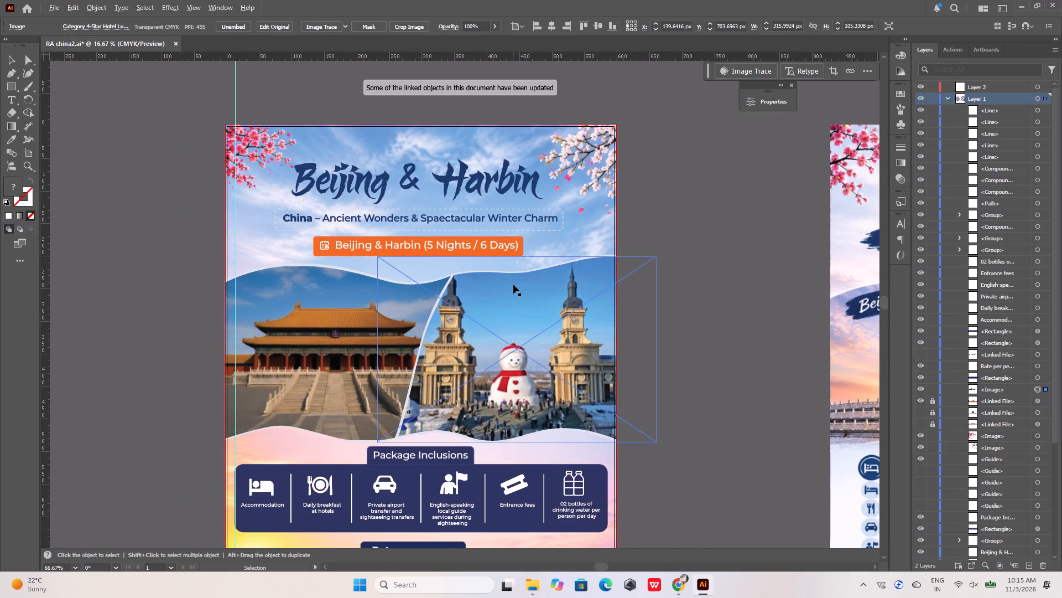
pyautogui.keyDown('alt'); pyautogui.scroll(4, 510, 271); pyautogui.keyUp('alt')
pyautogui.click(530, 189)
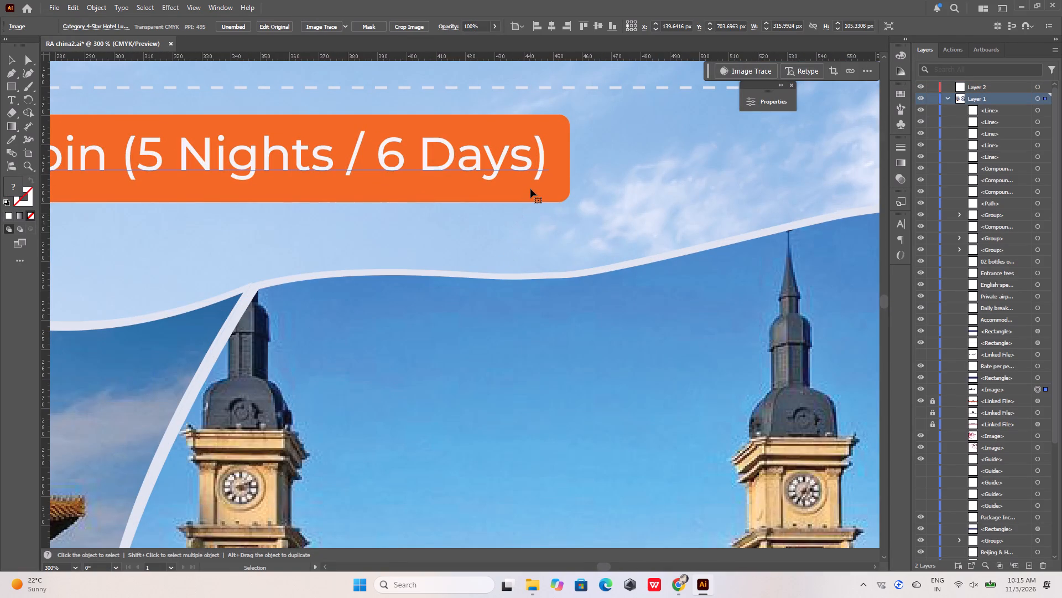
pyautogui.click(564, 193)
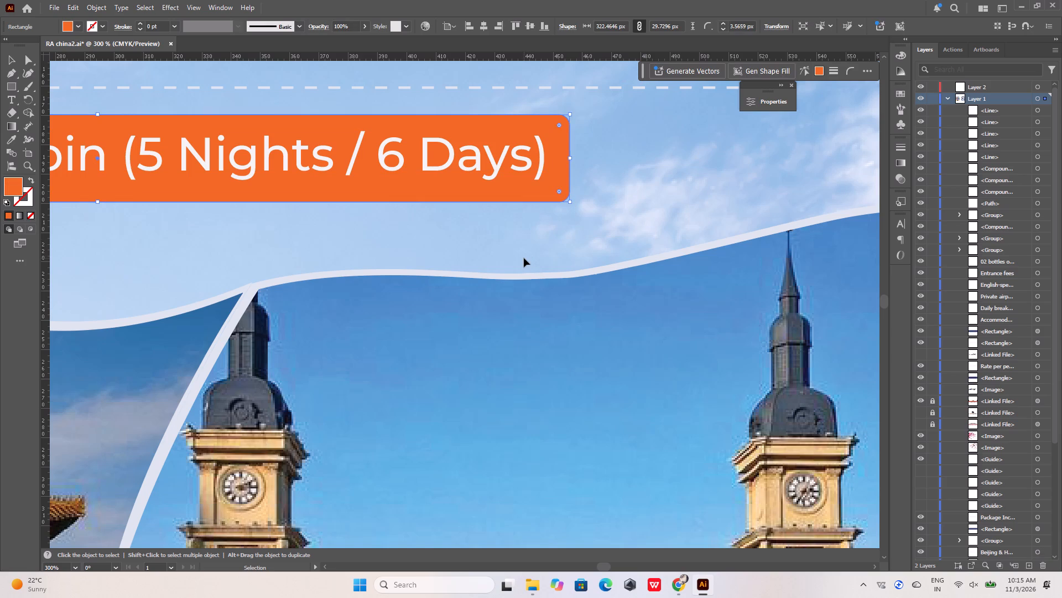
pyautogui.keyDown('alt'); pyautogui.scroll(-8, 505, 233); pyautogui.keyUp('alt')
pyautogui.keyDown('alt'); pyautogui.scroll(5, 521, 342); pyautogui.keyUp('alt')
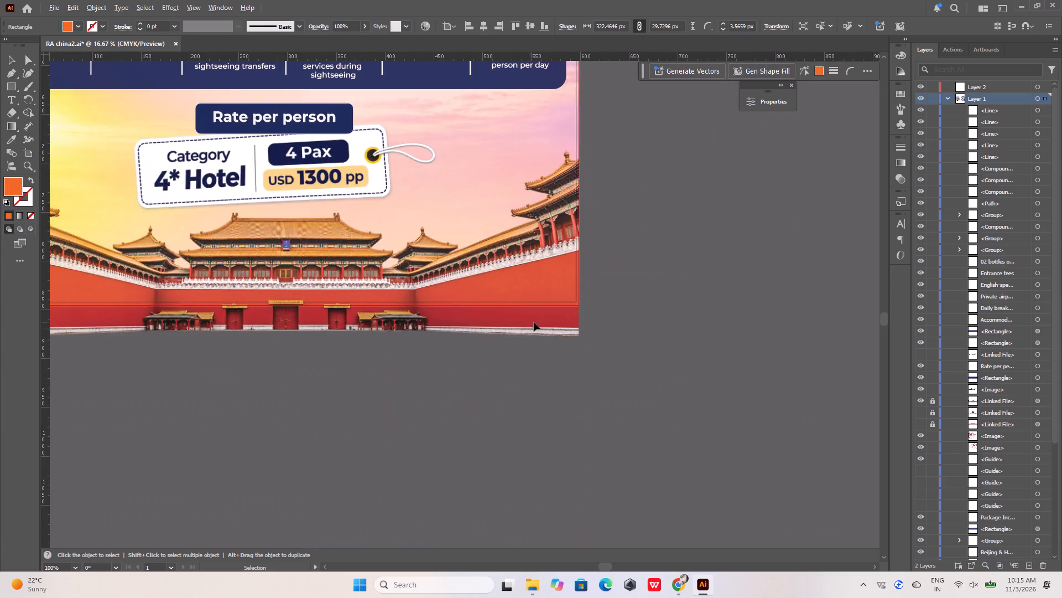
pyautogui.keyDown('alt'); pyautogui.scroll(2, 535, 319); pyautogui.keyUp('alt')
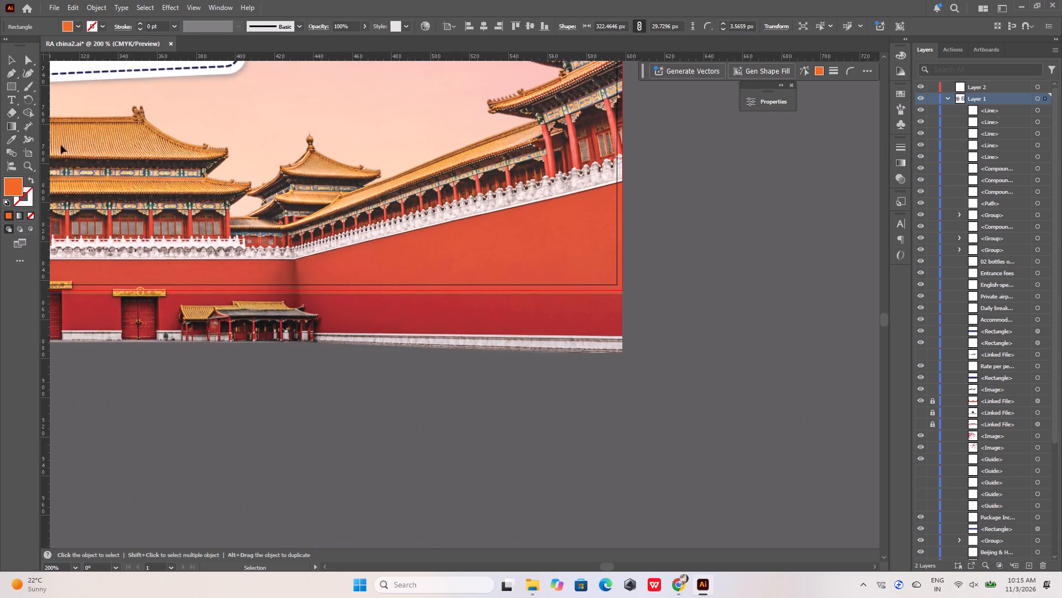
pyautogui.click(13, 140)
pyautogui.click(548, 240)
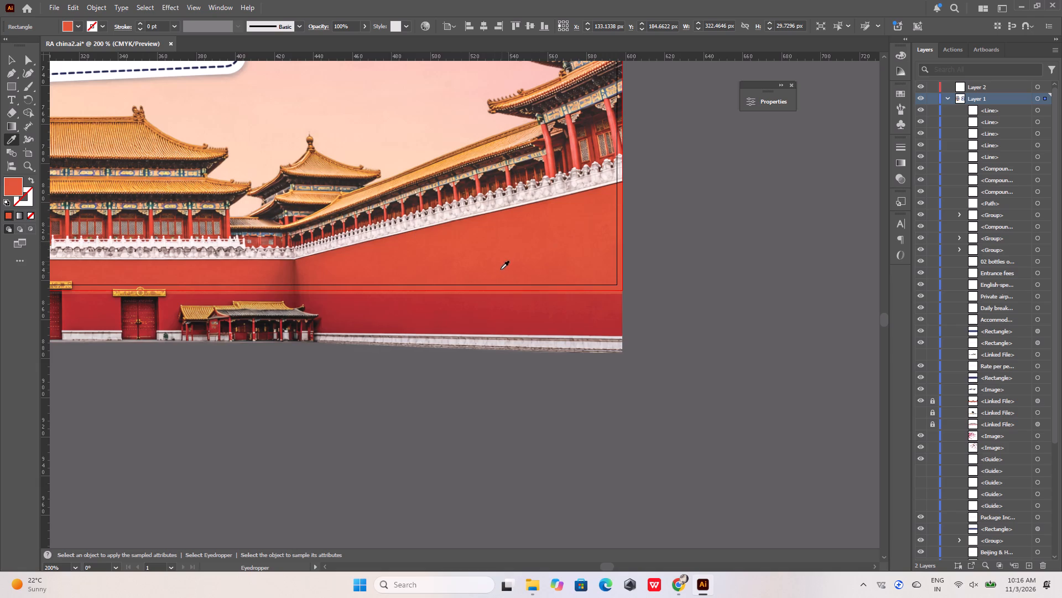
pyautogui.keyDown('alt'); pyautogui.scroll(-12, 485, 306); pyautogui.keyUp('alt')
pyautogui.keyDown('alt'); pyautogui.scroll(11, 481, 288); pyautogui.keyUp('alt')
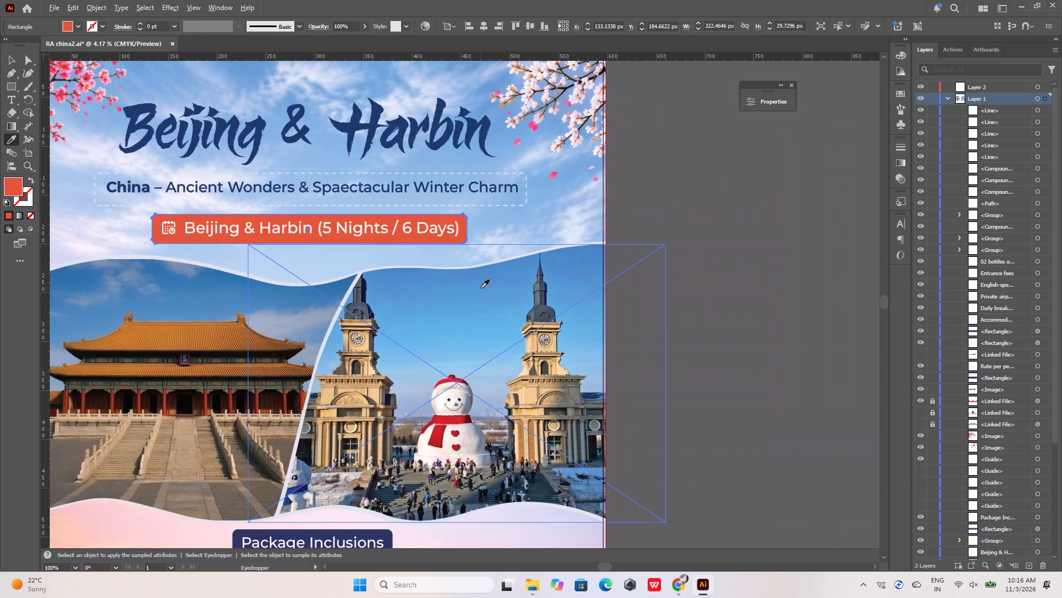
pyautogui.click(9, 55)
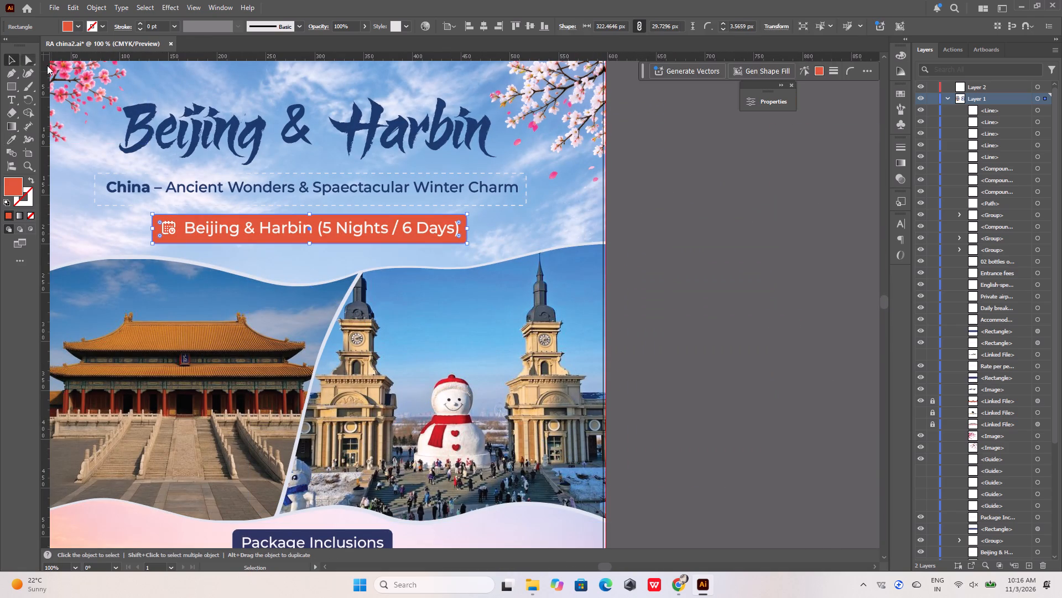
pyautogui.click(669, 214)
# Fill the navy rectangle behind the Package Inclusions icons with a linear white-to-black gradient.
pyautogui.keyDown('alt'); pyautogui.scroll(-5, 645, 200); pyautogui.keyUp('alt')
pyautogui.keyDown('alt'); pyautogui.scroll(5, 613, 263); pyautogui.keyUp('alt')
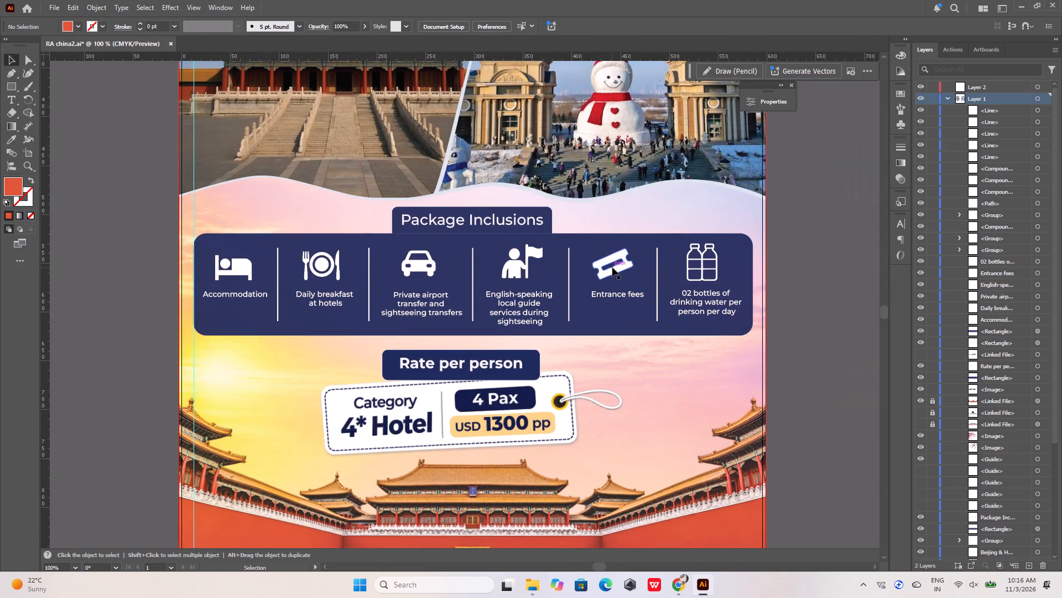
pyautogui.click(617, 315)
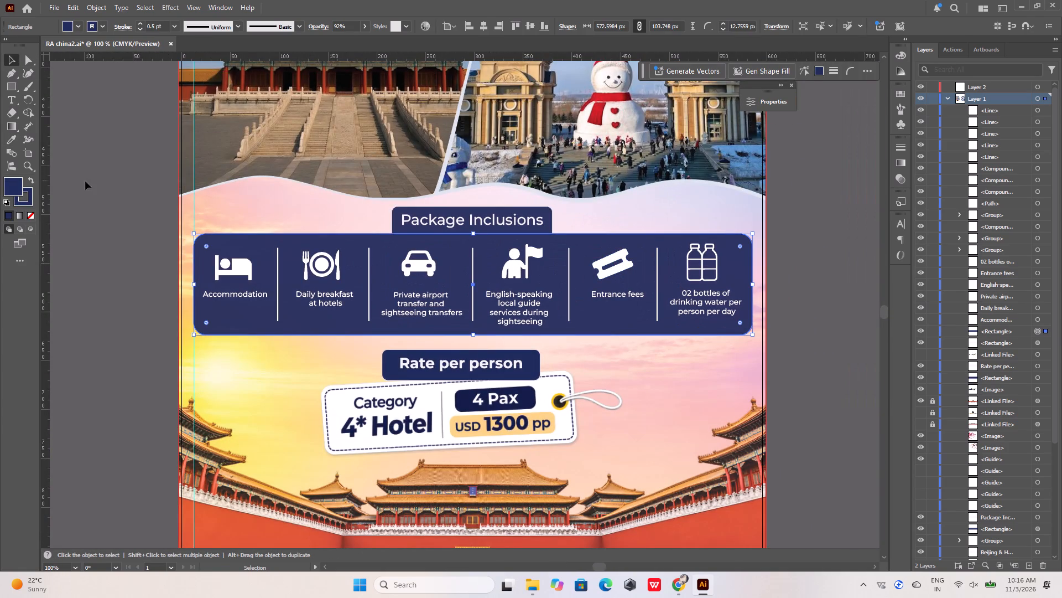
pyautogui.click(18, 215)
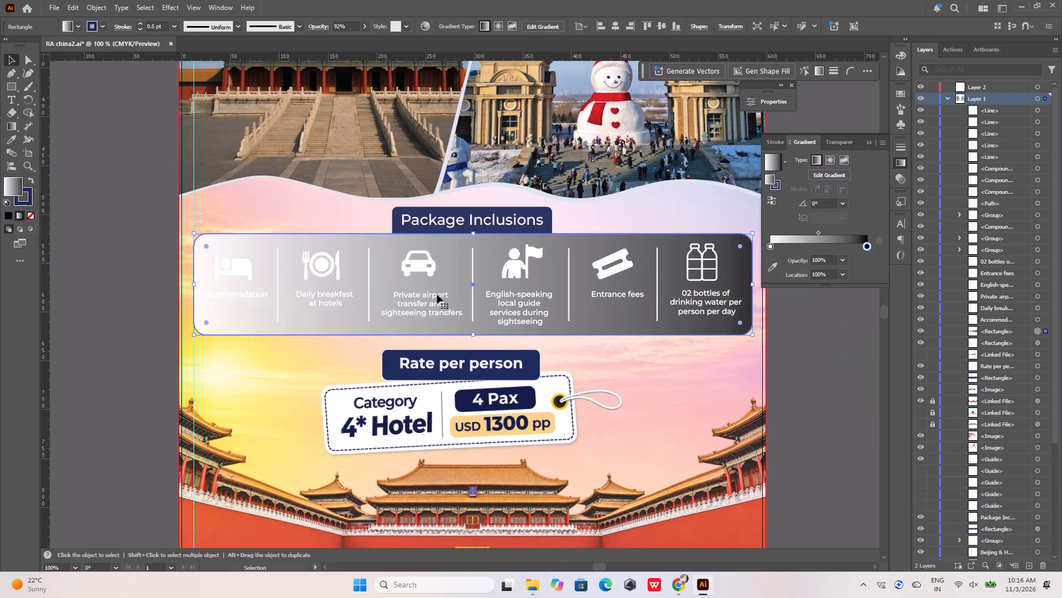
# Recolour the gradient's black end stop with the navy sampled from the Package Inclusions title box.
pyautogui.doubleClick(866, 244)
pyautogui.click(853, 365)
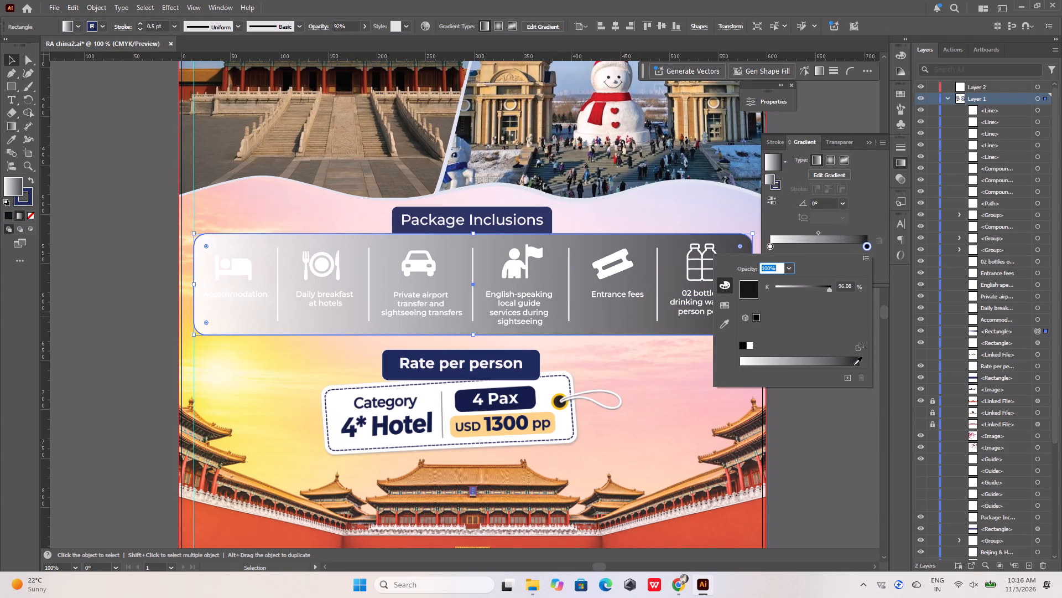
pyautogui.click(855, 367)
pyautogui.click(724, 321)
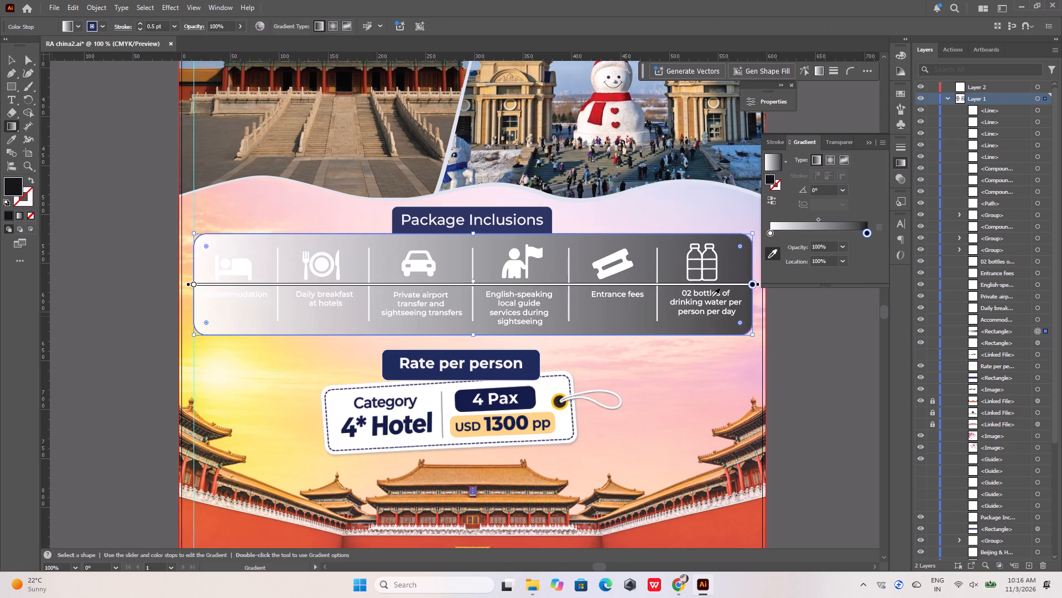
pyautogui.doubleClick(753, 283)
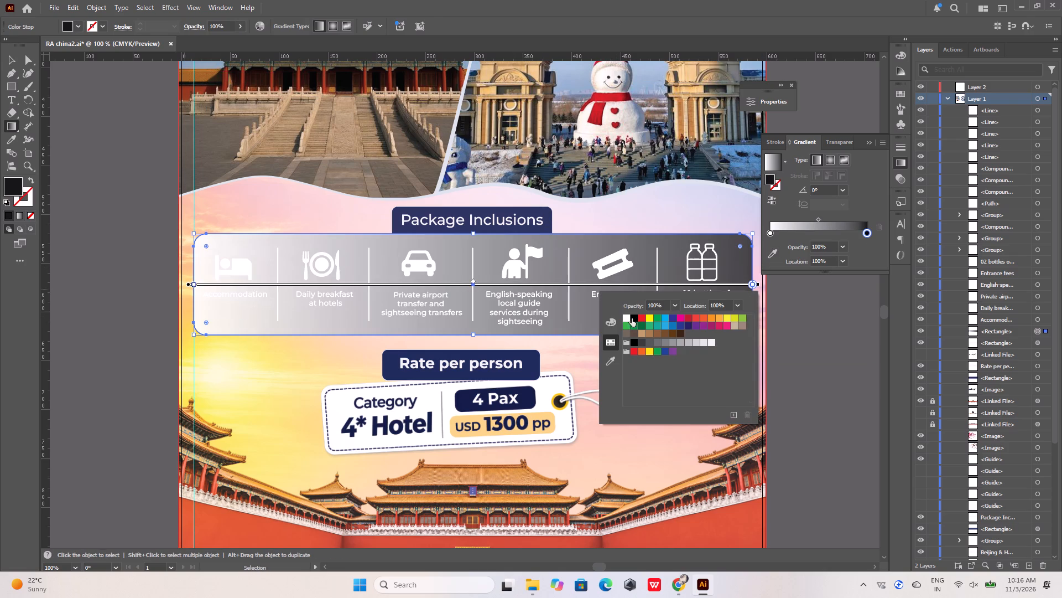
pyautogui.click(606, 360)
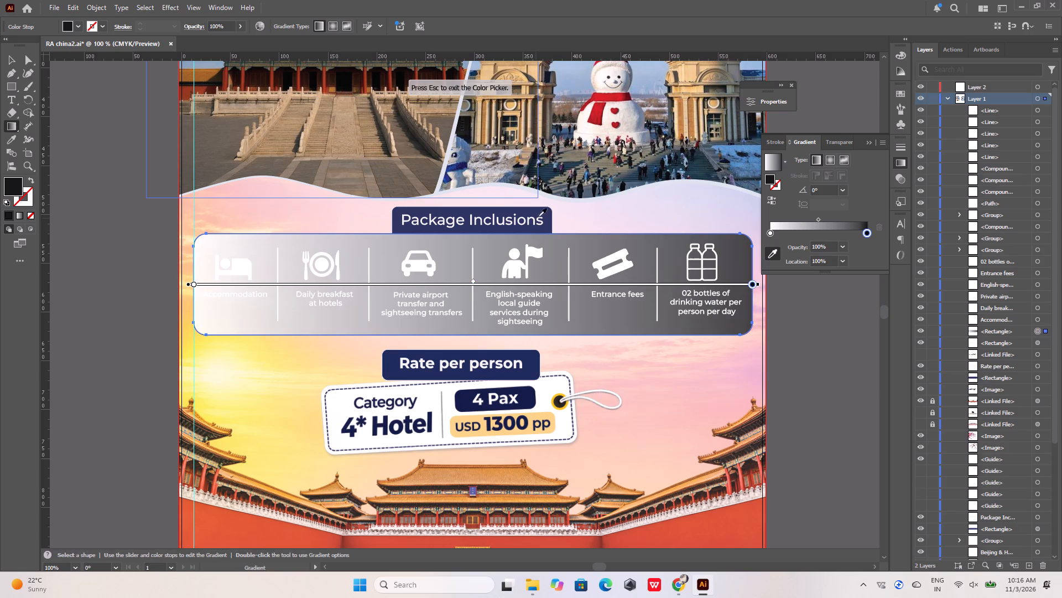
pyautogui.click(546, 209)
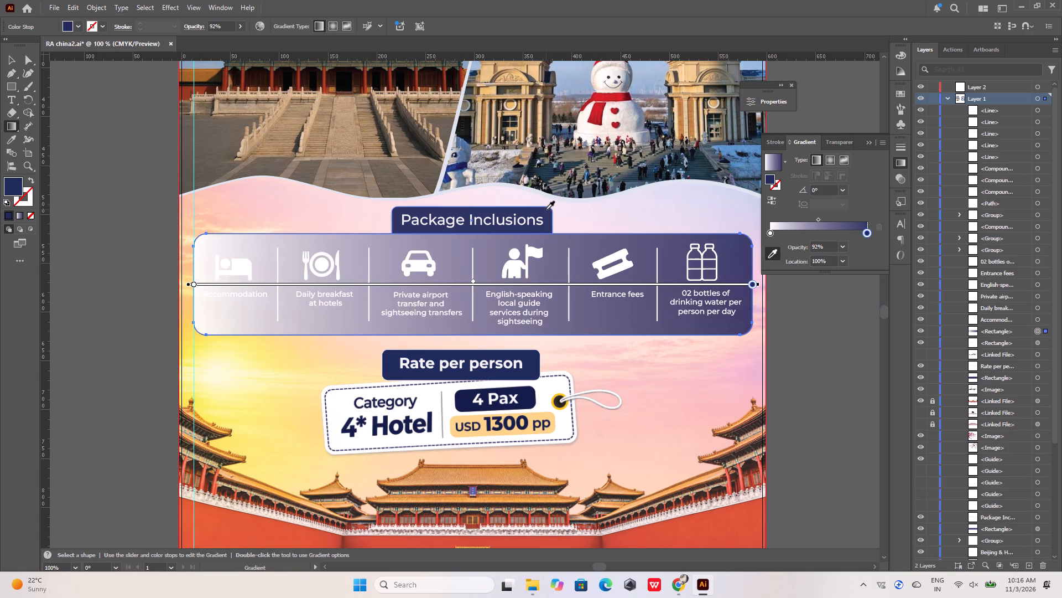
pyautogui.click(538, 210)
pyautogui.click(528, 210)
# Move the gradient midpoint towards the white stop, to about 13%, so navy fills most of the rectangle.
pyautogui.moveTo(819, 219); pyautogui.dragTo(793, 219)
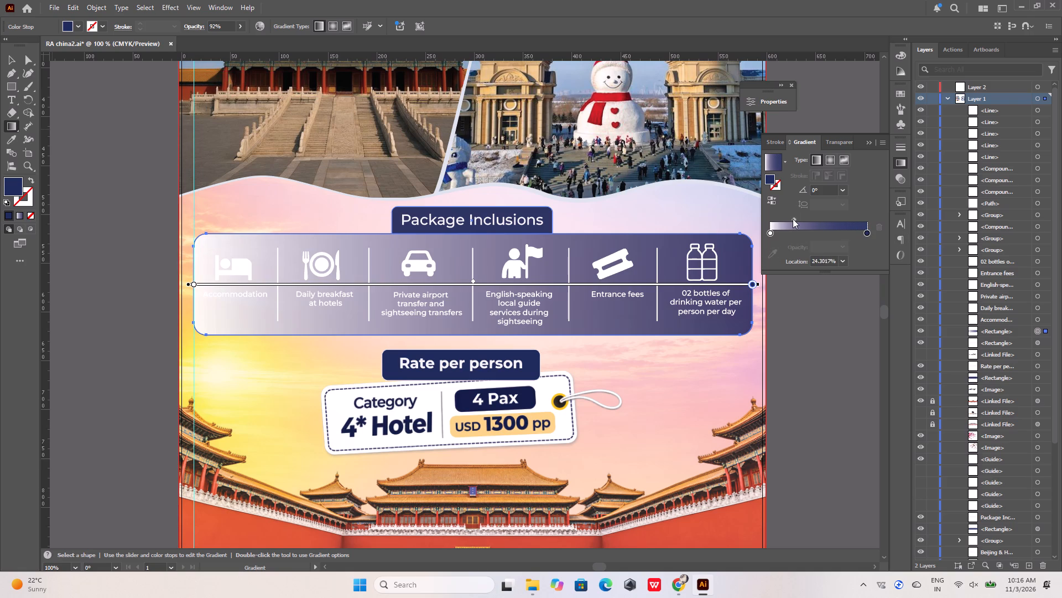
pyautogui.moveTo(793, 219); pyautogui.dragTo(797, 225)
pyautogui.moveTo(797, 225); pyautogui.dragTo(809, 224)
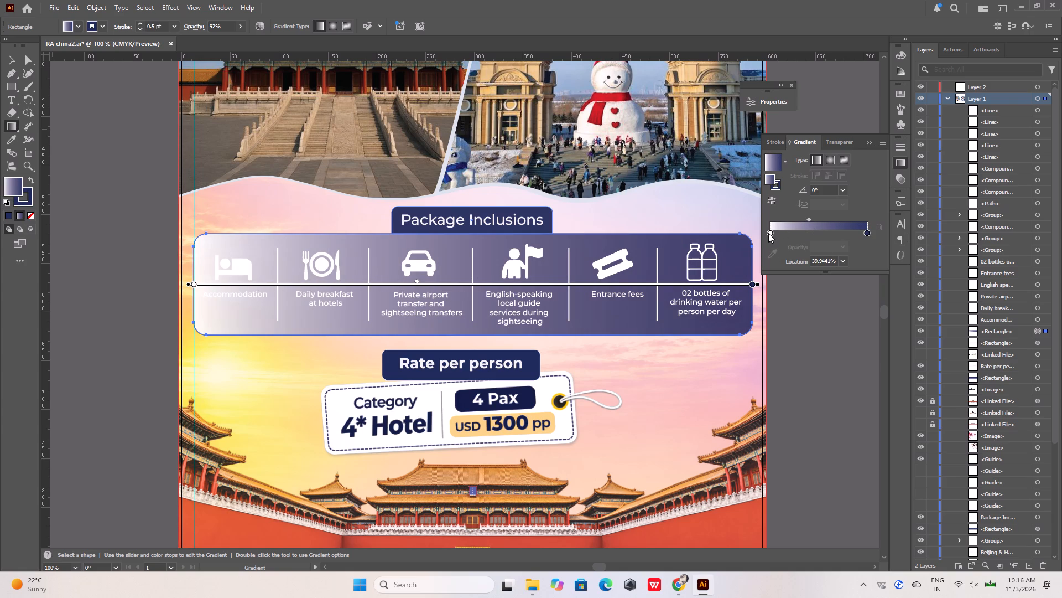
pyautogui.moveTo(808, 218); pyautogui.dragTo(783, 222)
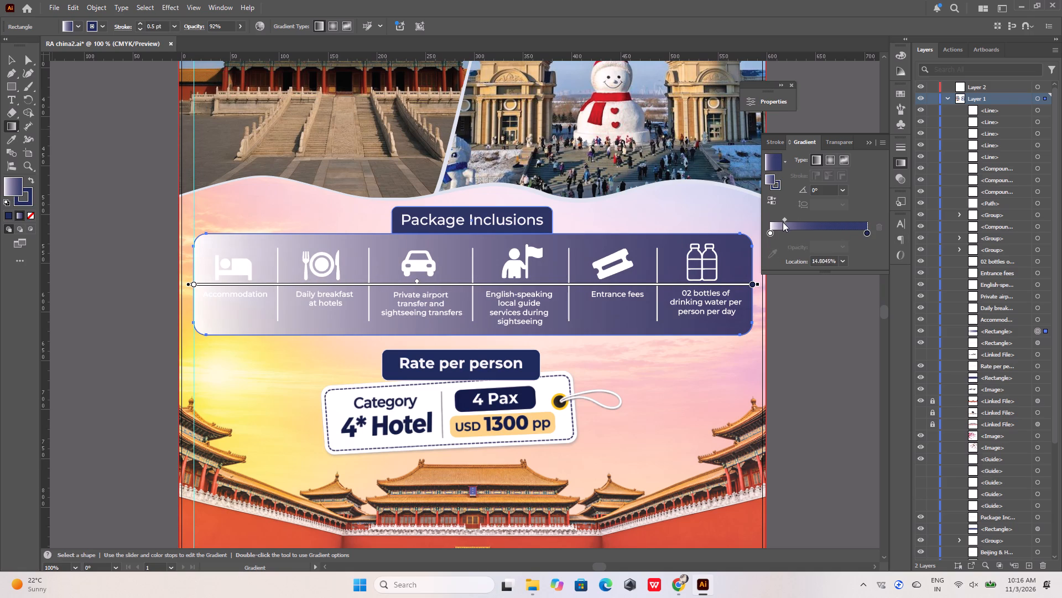
pyautogui.moveTo(783, 222); pyautogui.dragTo(779, 222)
pyautogui.click(783, 218)
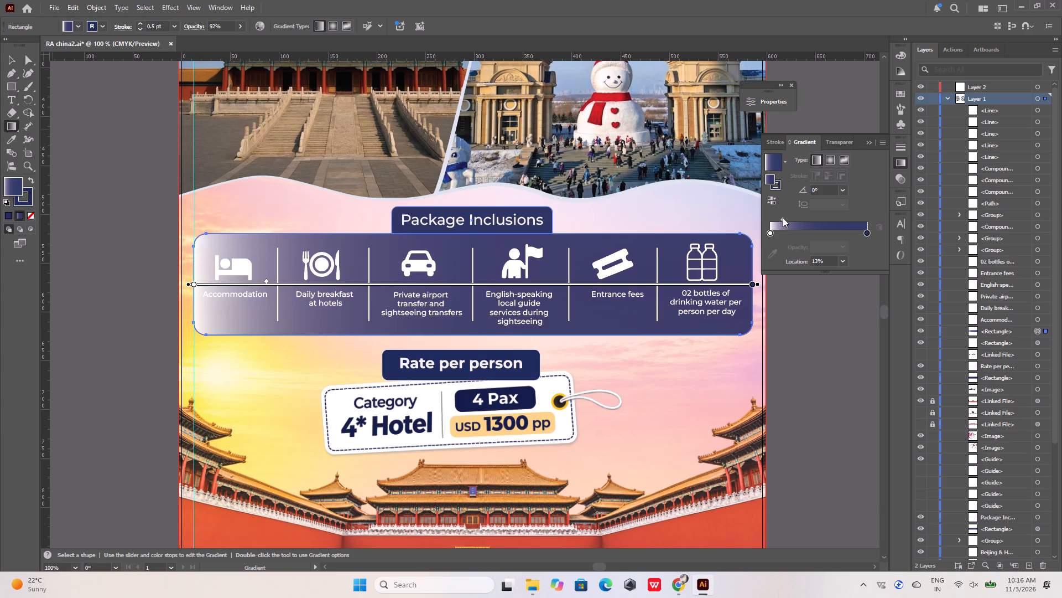
pyautogui.moveTo(784, 219); pyautogui.dragTo(778, 219)
pyautogui.moveTo(782, 218); pyautogui.dragTo(770, 219)
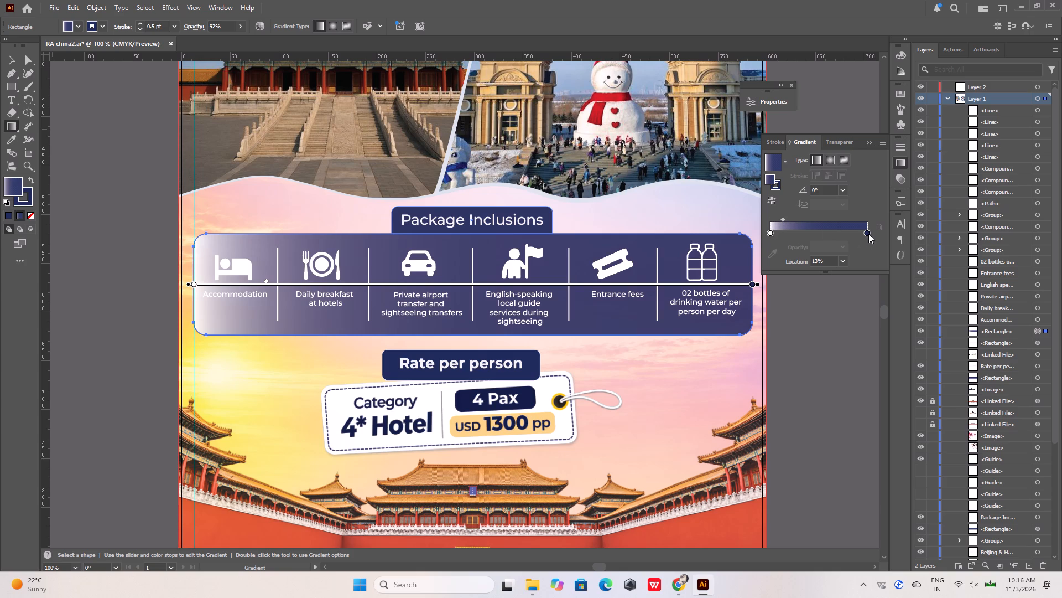
# Add another navy stop about two-thirds along the gradient, leaving the end stop at about 99%.
pyautogui.moveTo(868, 234); pyautogui.dragTo(834, 237)
pyautogui.click(866, 232)
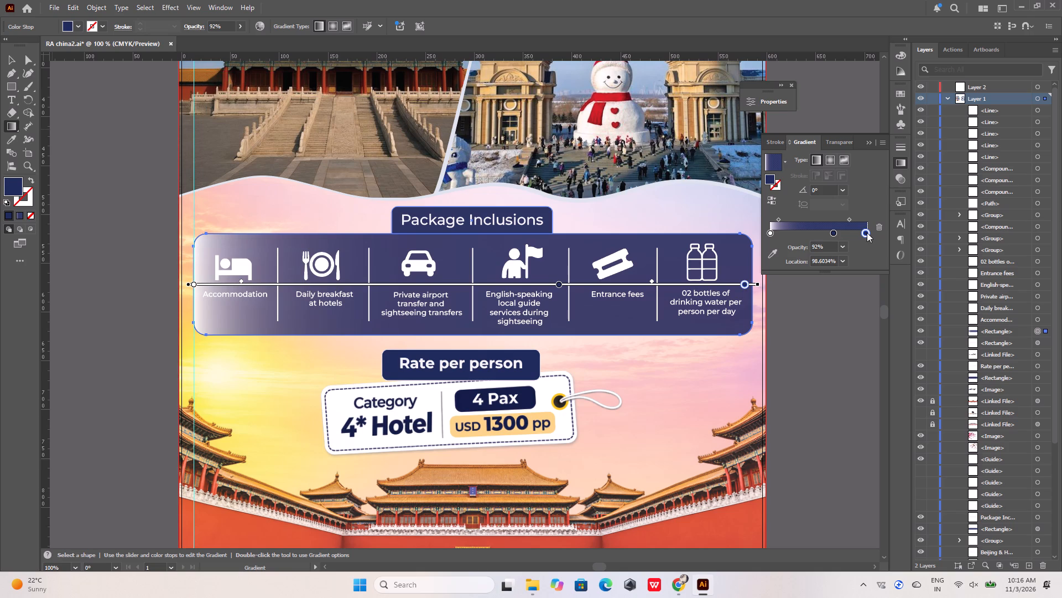
# Shift the gradient annotator so its white start lies outside the rectangle's left edge, beyond the Accommodation icon.
pyautogui.click(193, 285)
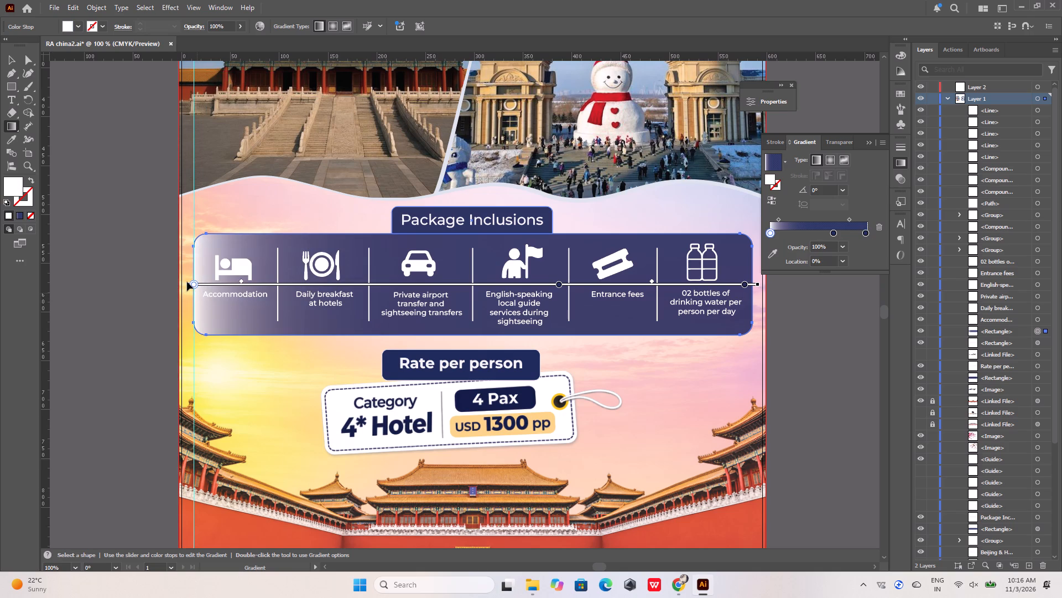
pyautogui.moveTo(187, 282); pyautogui.dragTo(163, 280)
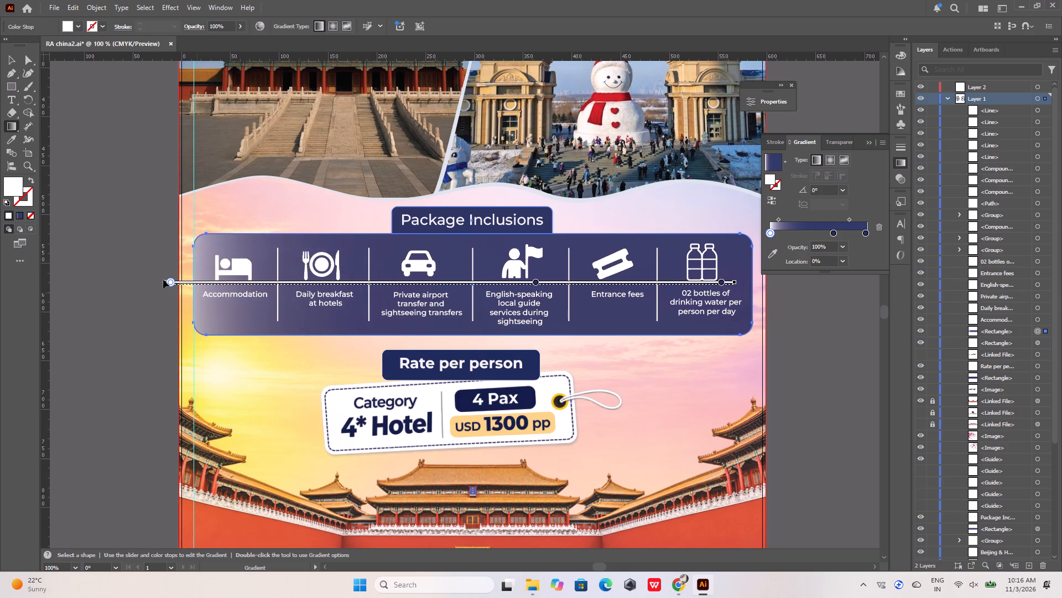
pyautogui.moveTo(163, 280); pyautogui.dragTo(155, 284)
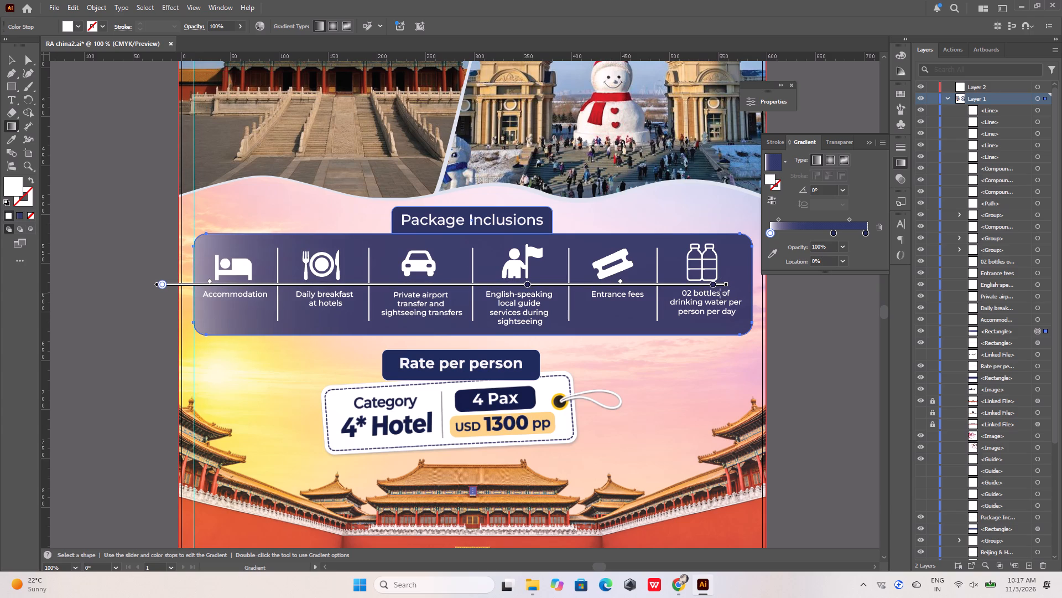
# Extend the gradient annotator's end past the Package Inclusions rectangle's right edge, beyond the water-bottle icon.
pyautogui.moveTo(726, 286); pyautogui.dragTo(764, 287)
# Recolour the gradient's navy end stop white and move the midpoint before it to 87%, confining the fade to the rectangle's right end.
pyautogui.doubleClick(865, 236)
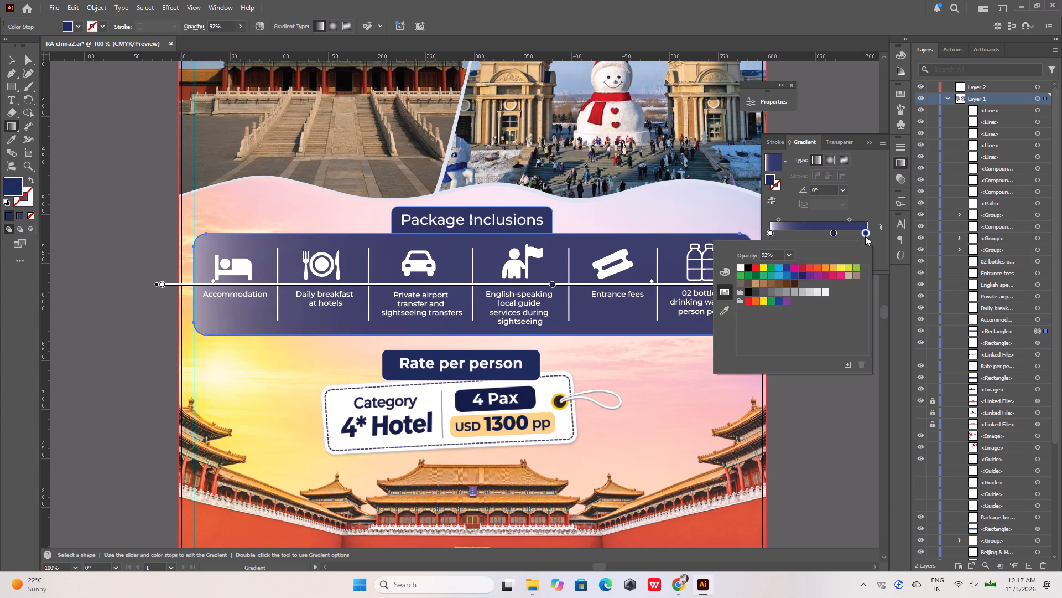
pyautogui.click(739, 268)
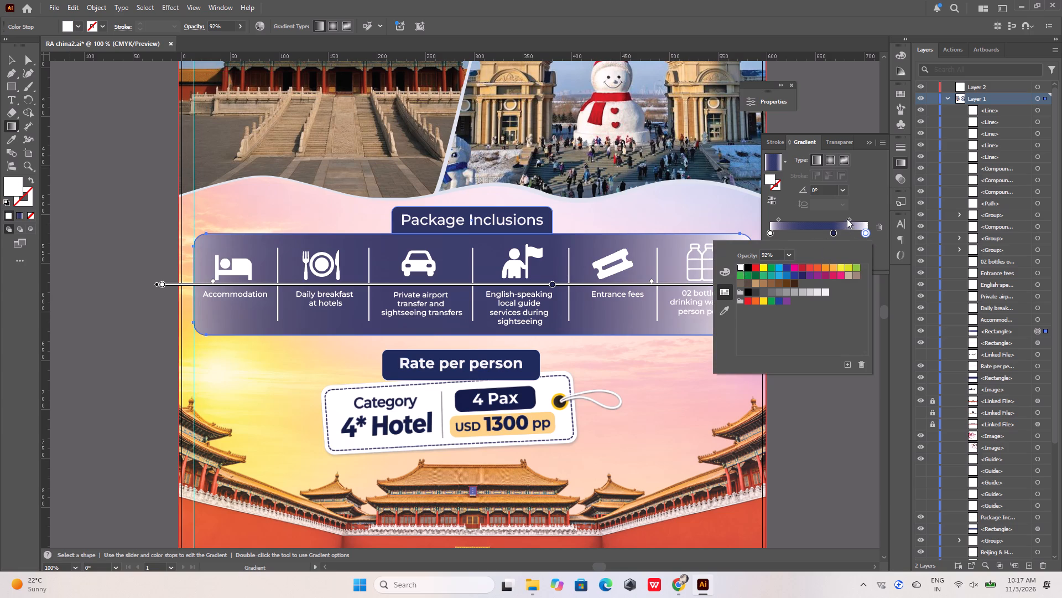
pyautogui.moveTo(847, 219); pyautogui.dragTo(860, 219)
pyautogui.moveTo(850, 219); pyautogui.dragTo(866, 219)
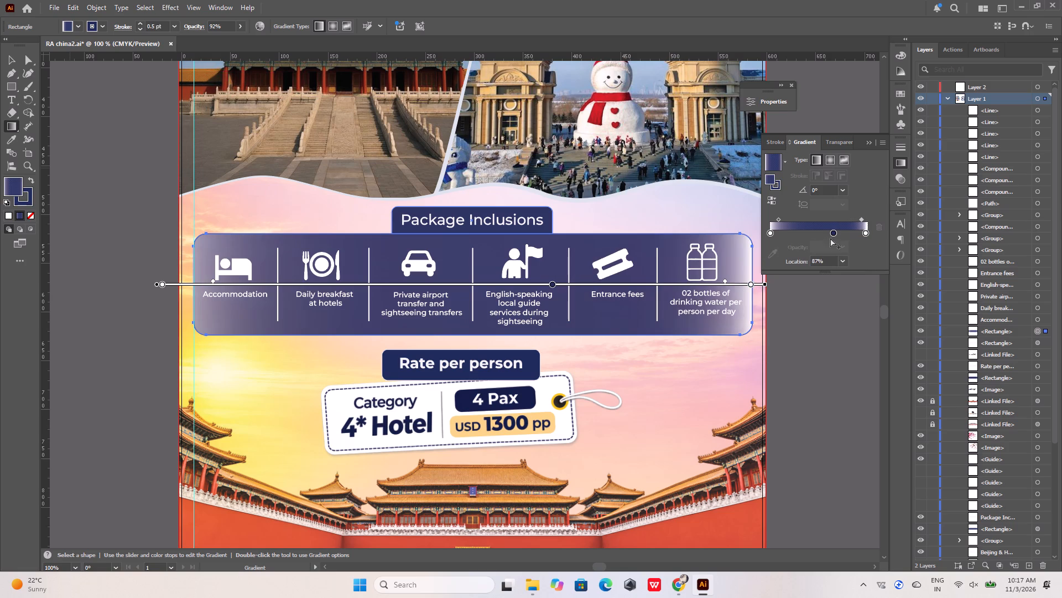
# Move the gradient's white end stop outward to the 100% location, just outside the rectangle's right edge.
pyautogui.moveTo(749, 284); pyautogui.dragTo(757, 284)
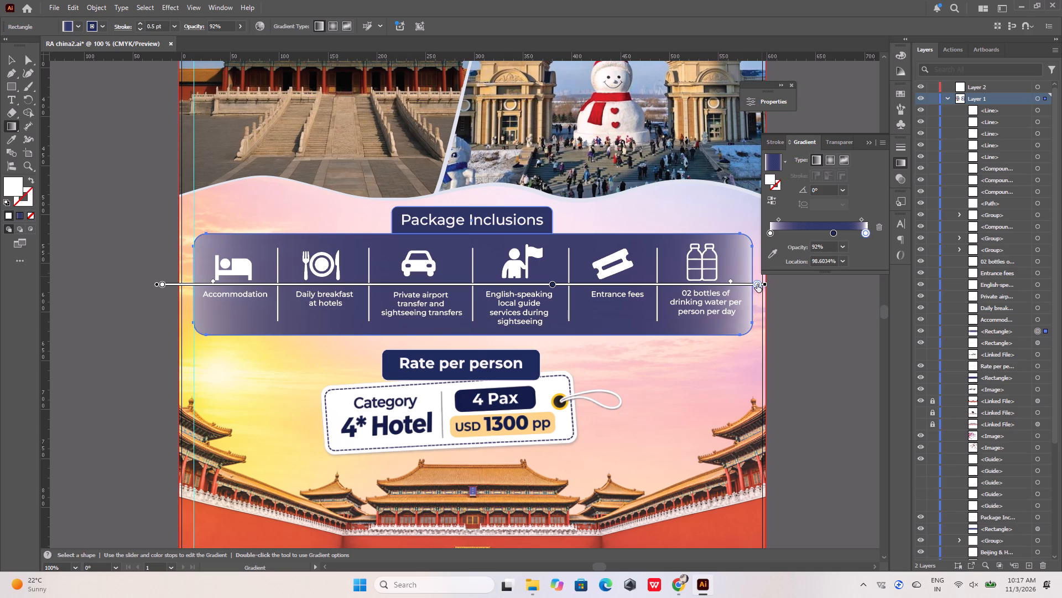
pyautogui.moveTo(757, 284); pyautogui.dragTo(758, 284)
pyautogui.moveTo(758, 284); pyautogui.dragTo(762, 283)
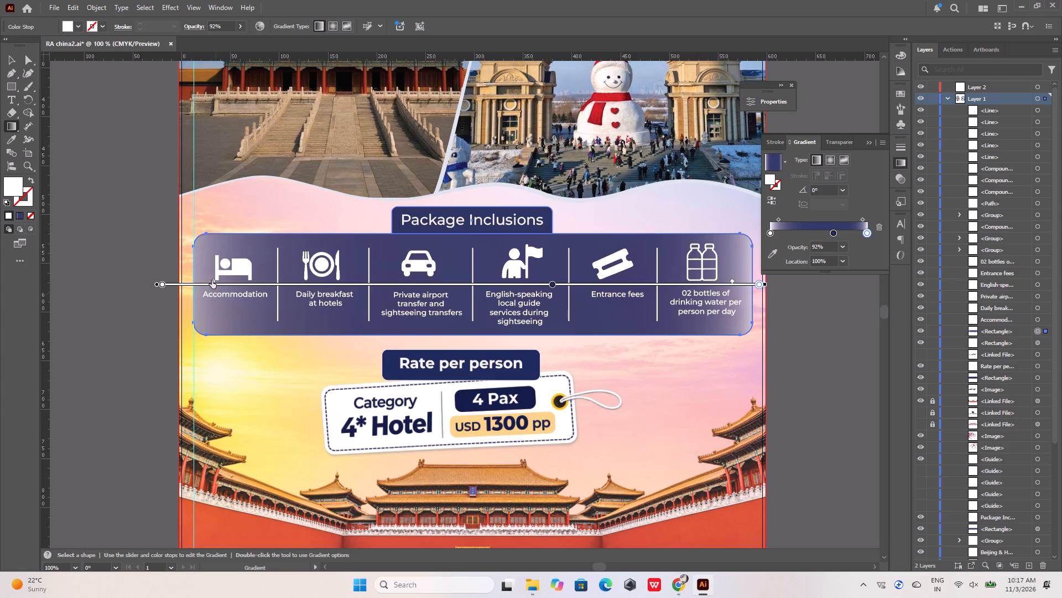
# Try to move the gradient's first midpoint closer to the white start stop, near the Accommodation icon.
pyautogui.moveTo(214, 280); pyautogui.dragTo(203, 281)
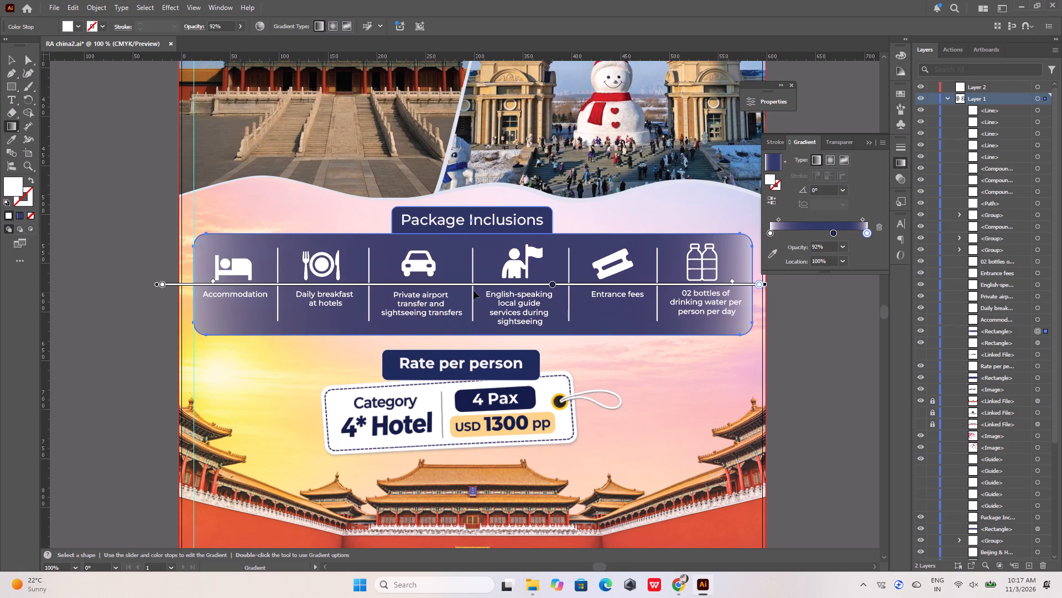
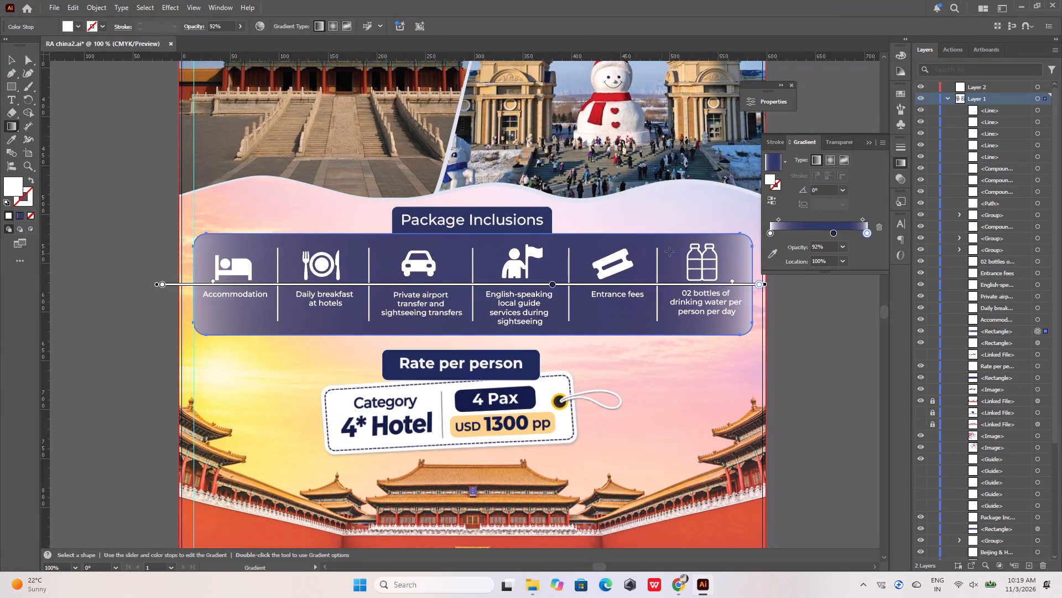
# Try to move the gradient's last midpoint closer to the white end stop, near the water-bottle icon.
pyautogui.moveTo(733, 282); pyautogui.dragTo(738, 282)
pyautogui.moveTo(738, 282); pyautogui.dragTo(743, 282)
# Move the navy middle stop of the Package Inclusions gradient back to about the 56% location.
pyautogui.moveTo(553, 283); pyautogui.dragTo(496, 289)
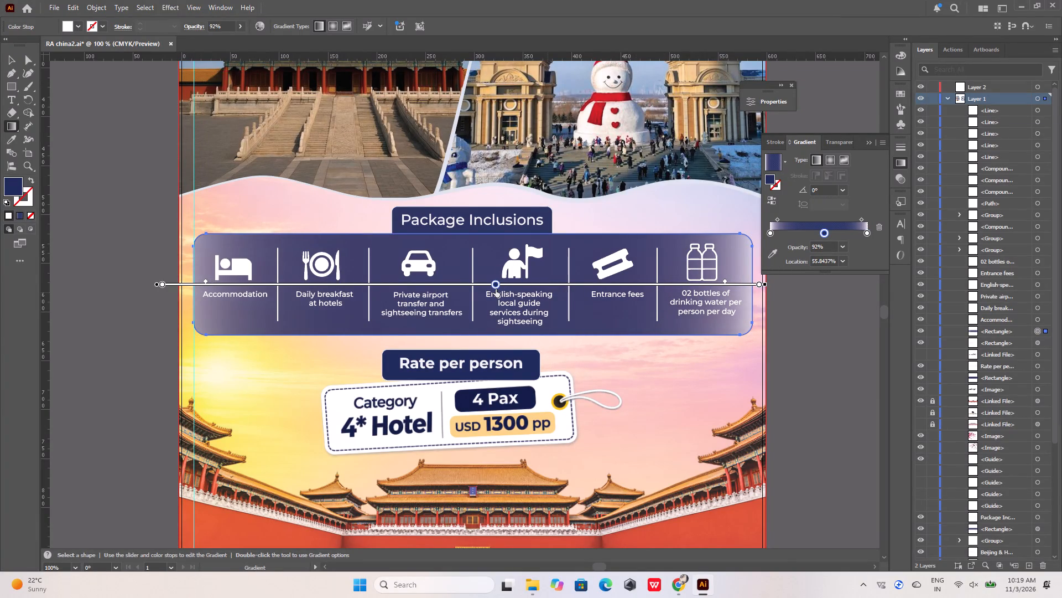
# Delete the white end stop from the Package Inclusions rectangle's gradient, leaving only the white start and navy stops.
pyautogui.doubleClick(867, 234)
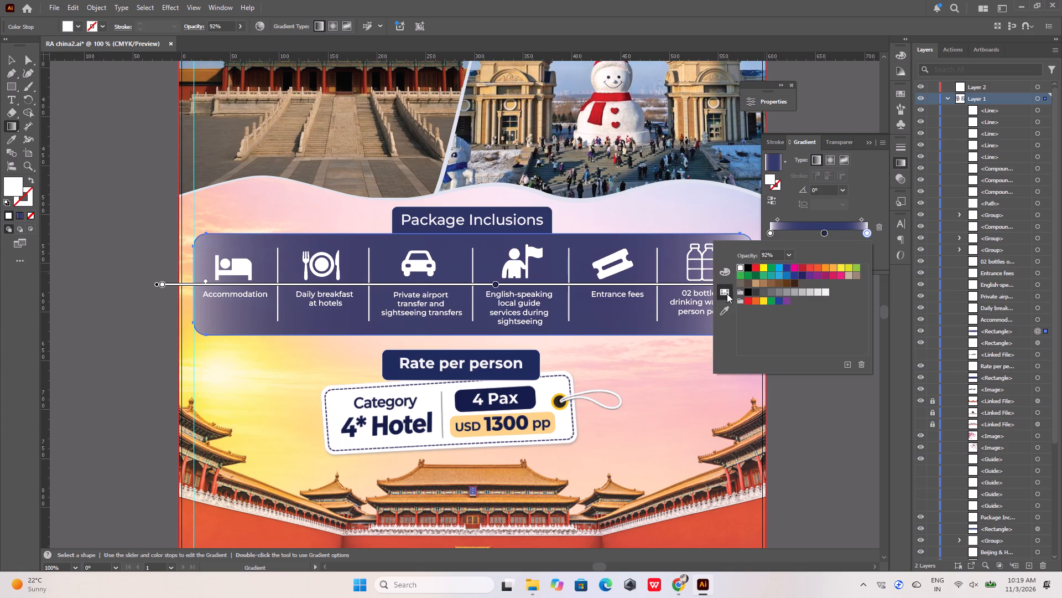
pyautogui.click(723, 272)
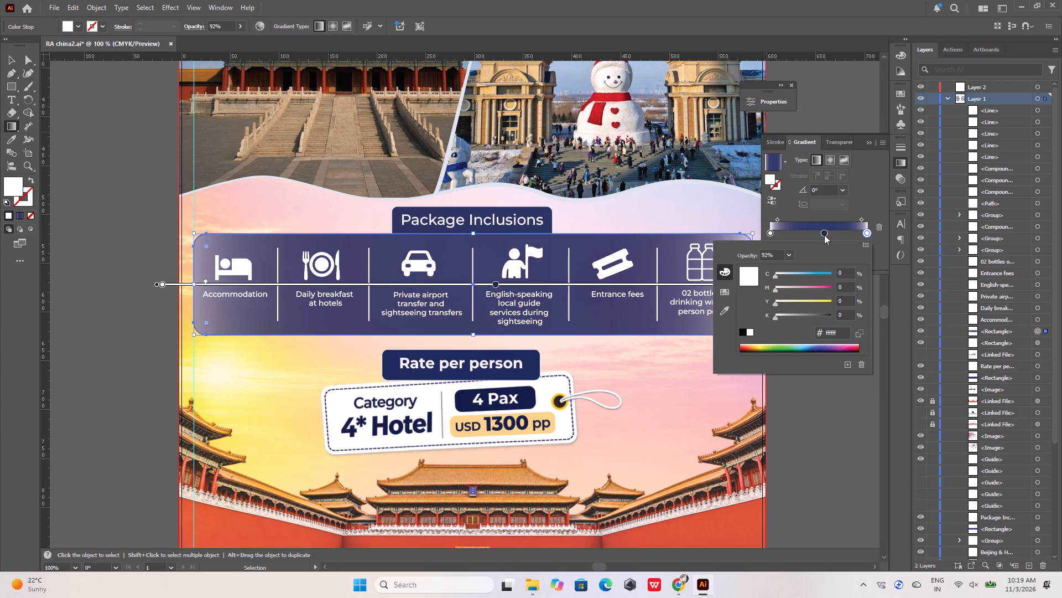
pyautogui.click(628, 352)
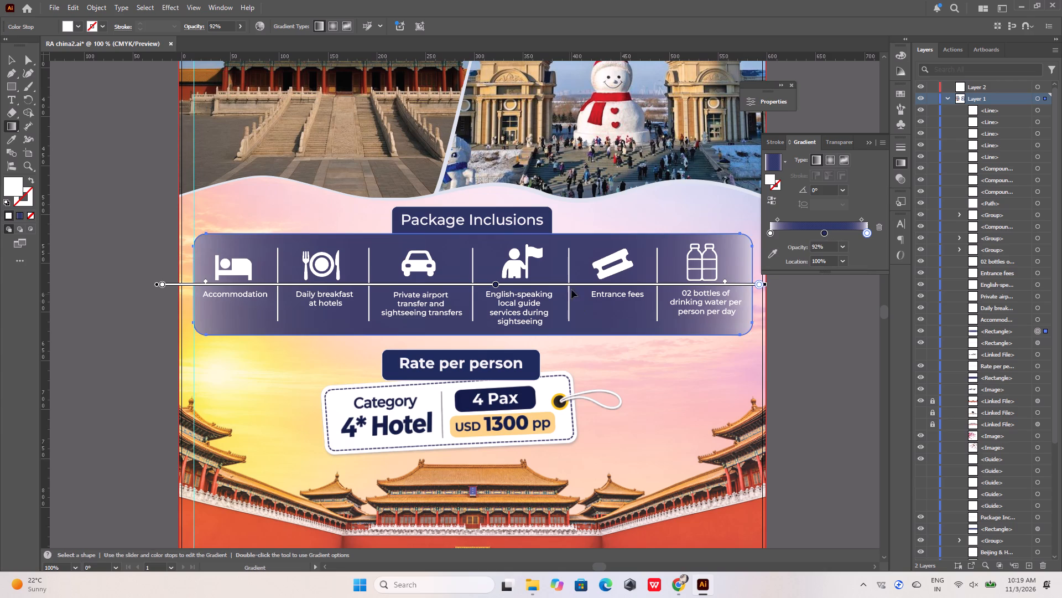
pyautogui.press('Delete')
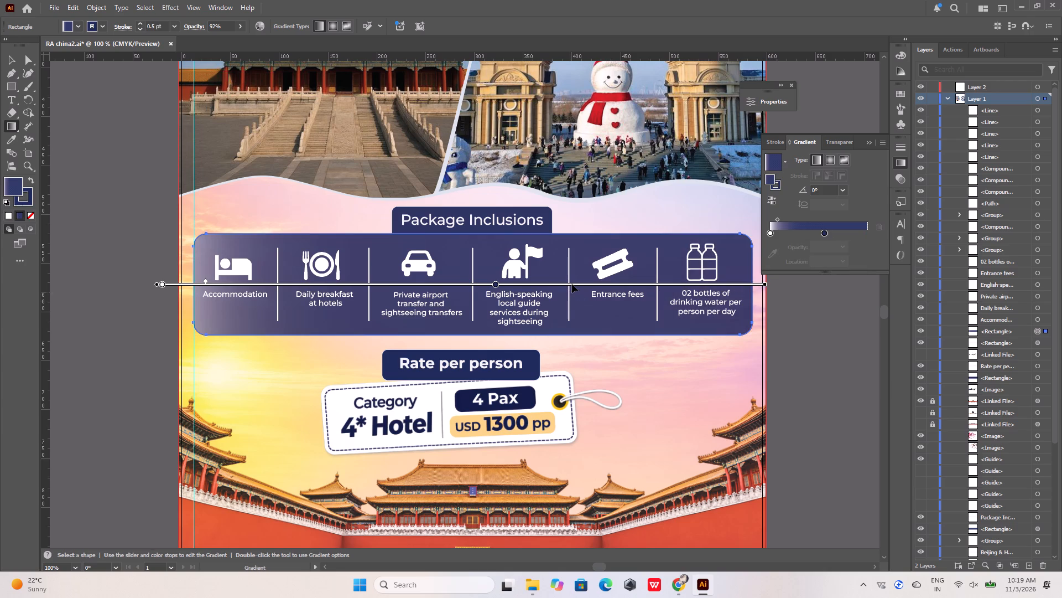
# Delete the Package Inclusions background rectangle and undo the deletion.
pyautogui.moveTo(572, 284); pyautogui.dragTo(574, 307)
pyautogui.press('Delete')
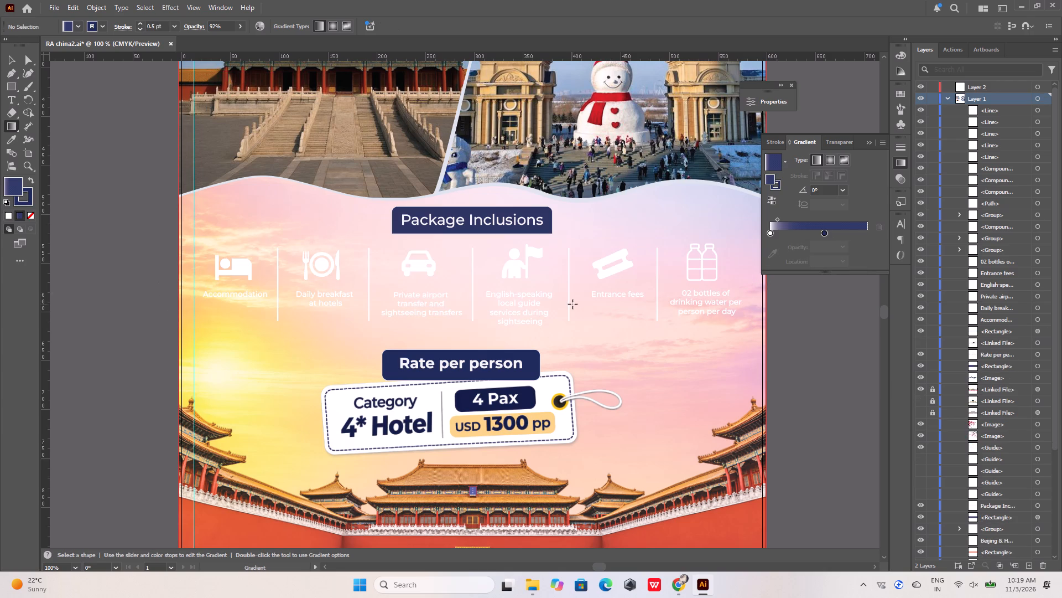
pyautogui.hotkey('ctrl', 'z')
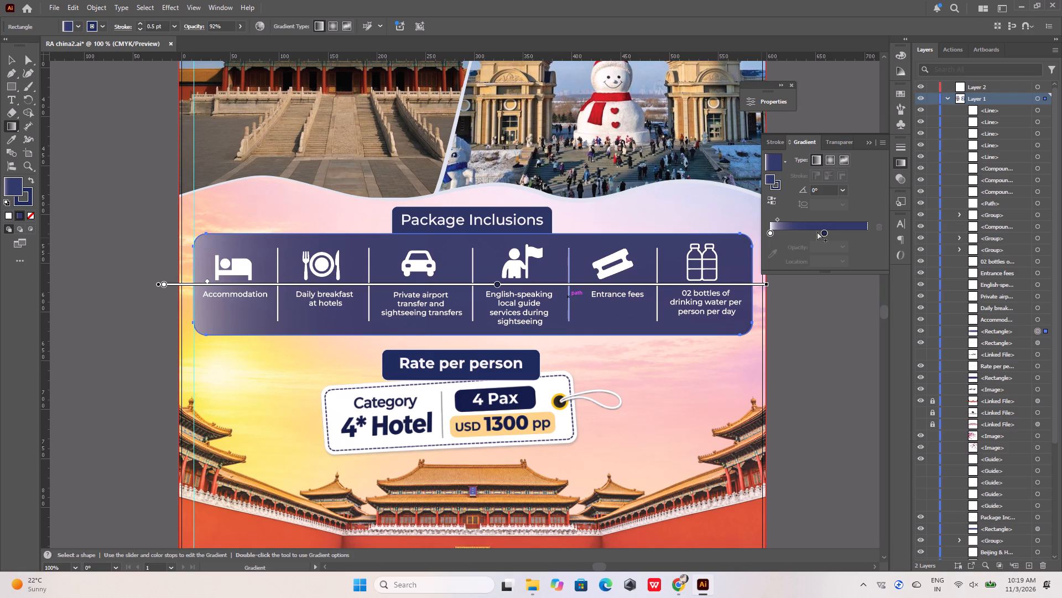
# Move the gradient's navy stop to the 100% location.
pyautogui.moveTo(826, 235); pyautogui.dragTo(879, 239)
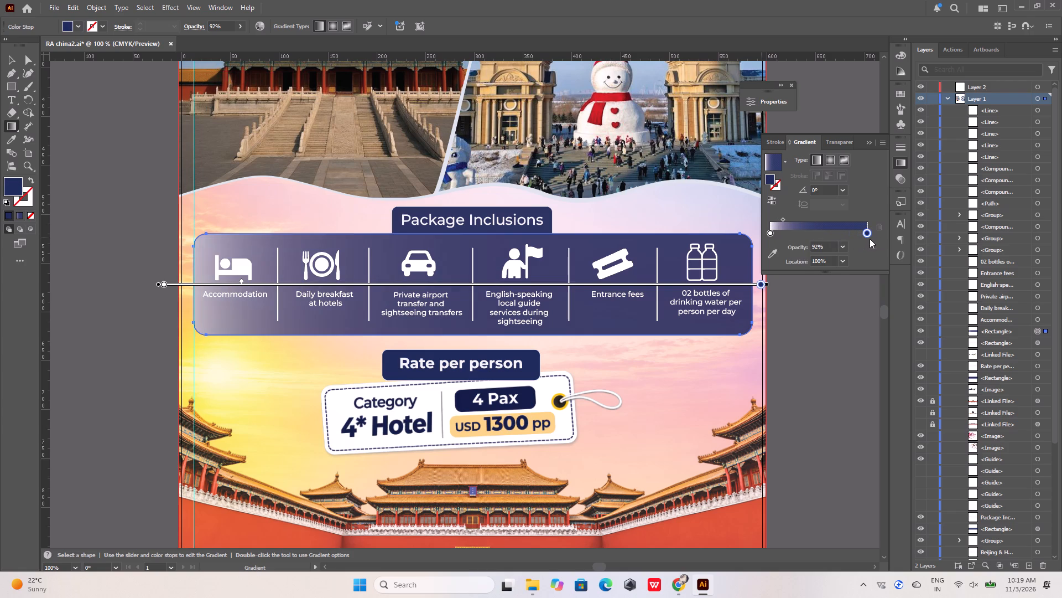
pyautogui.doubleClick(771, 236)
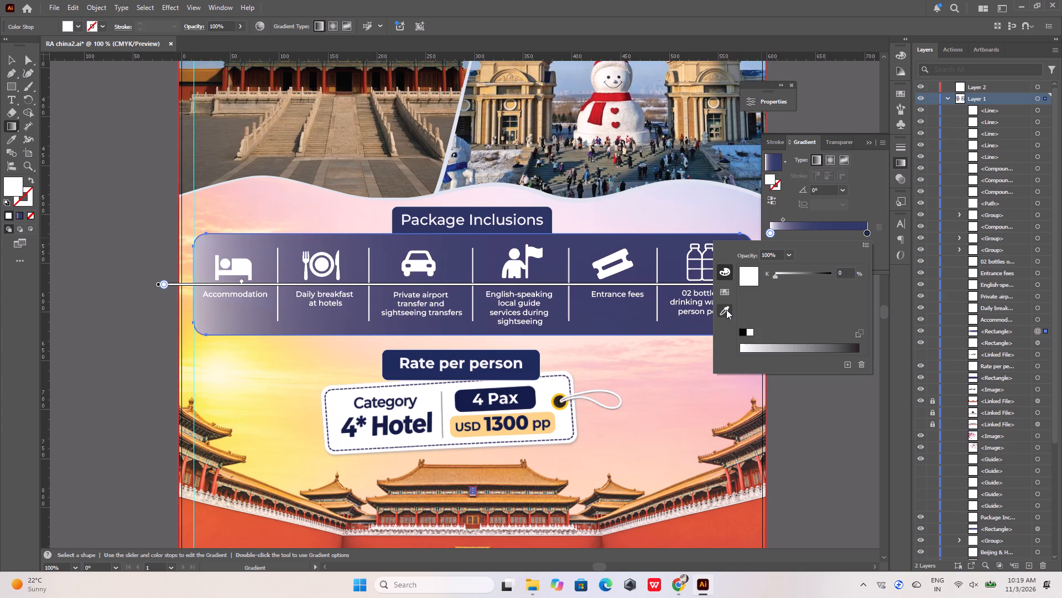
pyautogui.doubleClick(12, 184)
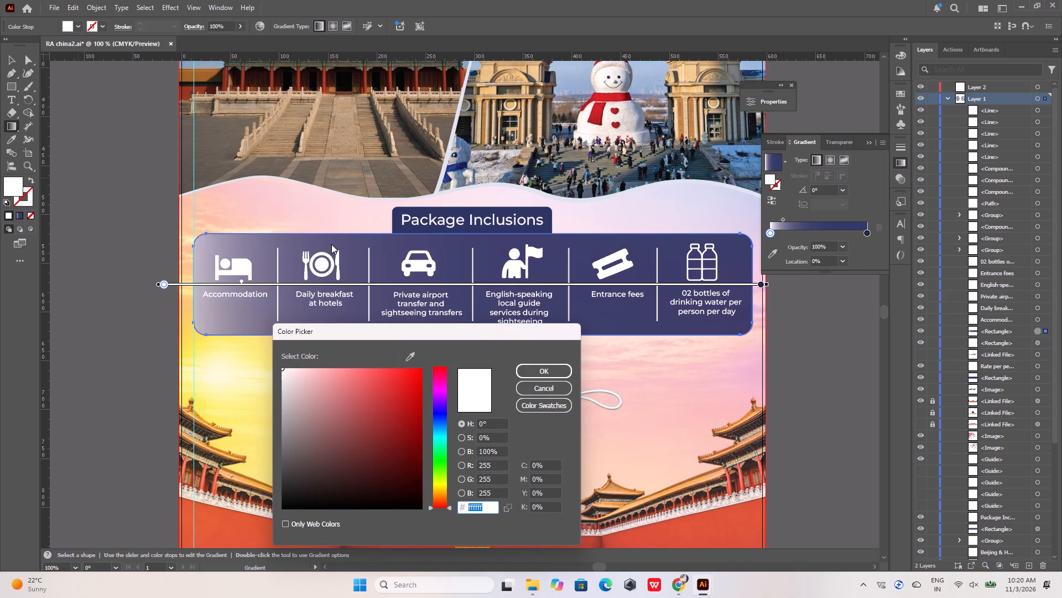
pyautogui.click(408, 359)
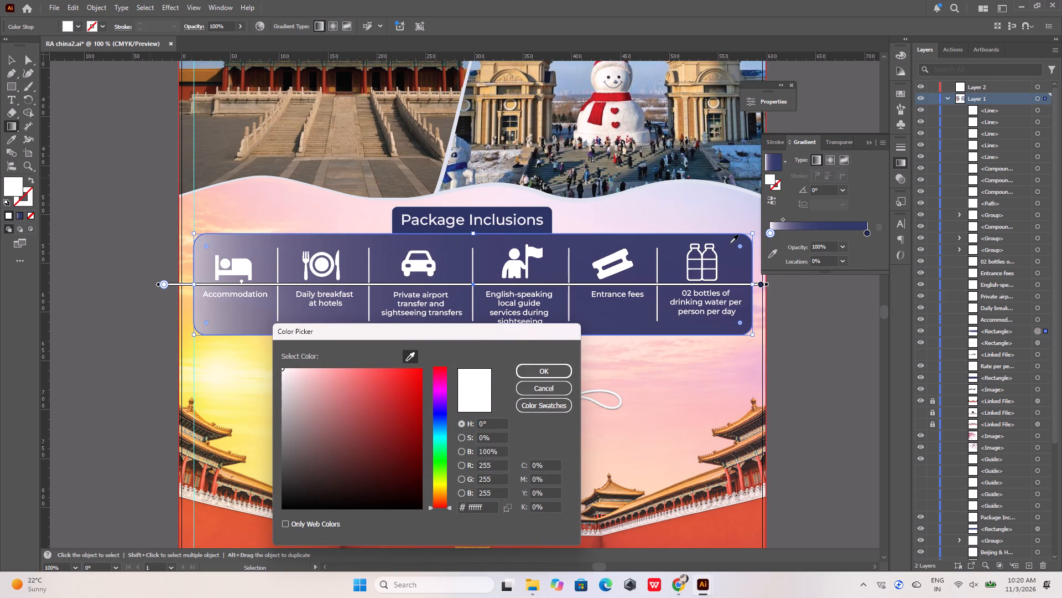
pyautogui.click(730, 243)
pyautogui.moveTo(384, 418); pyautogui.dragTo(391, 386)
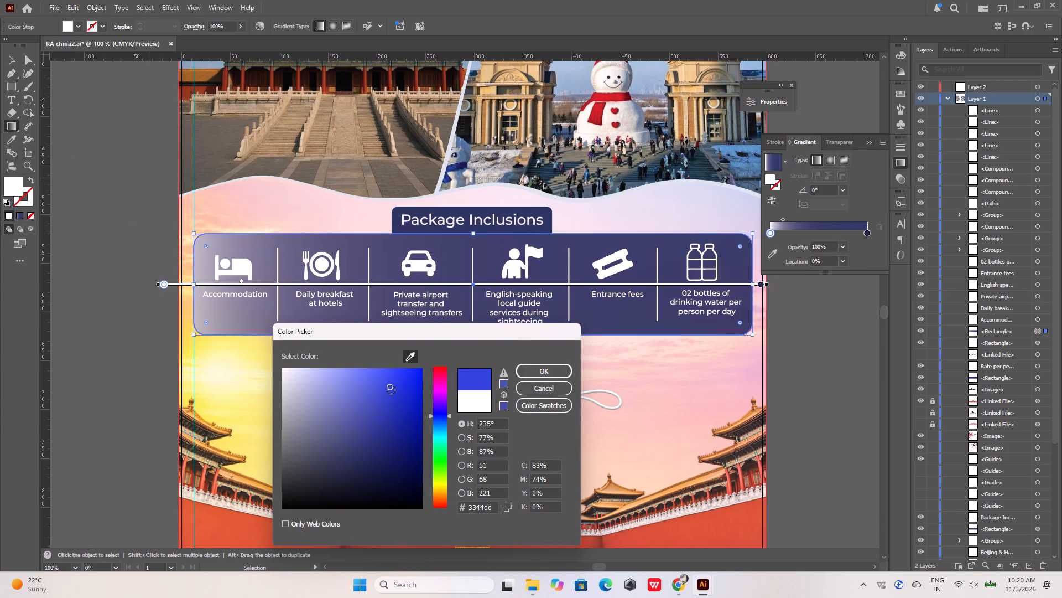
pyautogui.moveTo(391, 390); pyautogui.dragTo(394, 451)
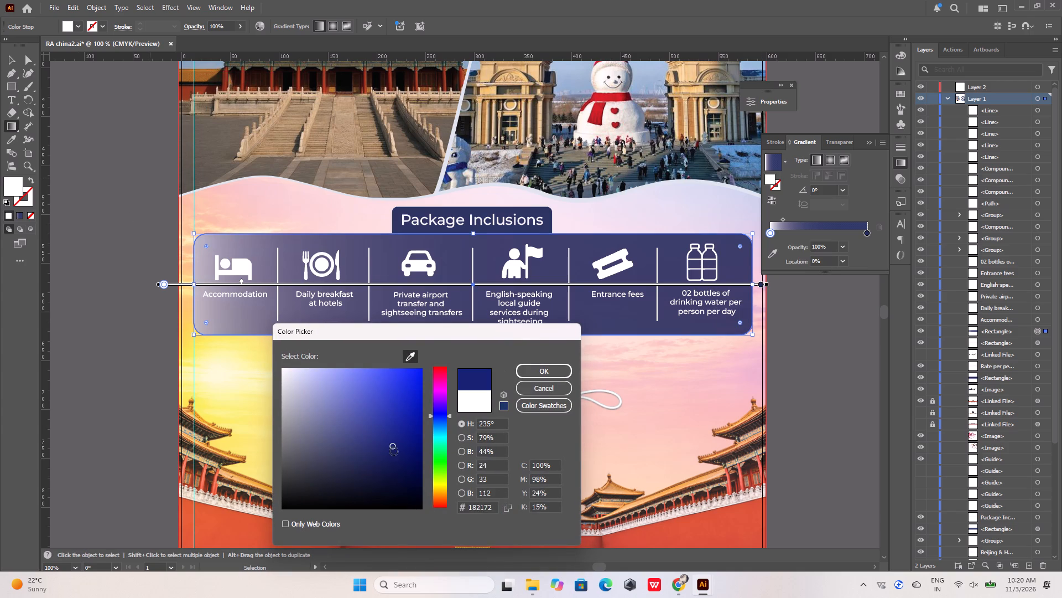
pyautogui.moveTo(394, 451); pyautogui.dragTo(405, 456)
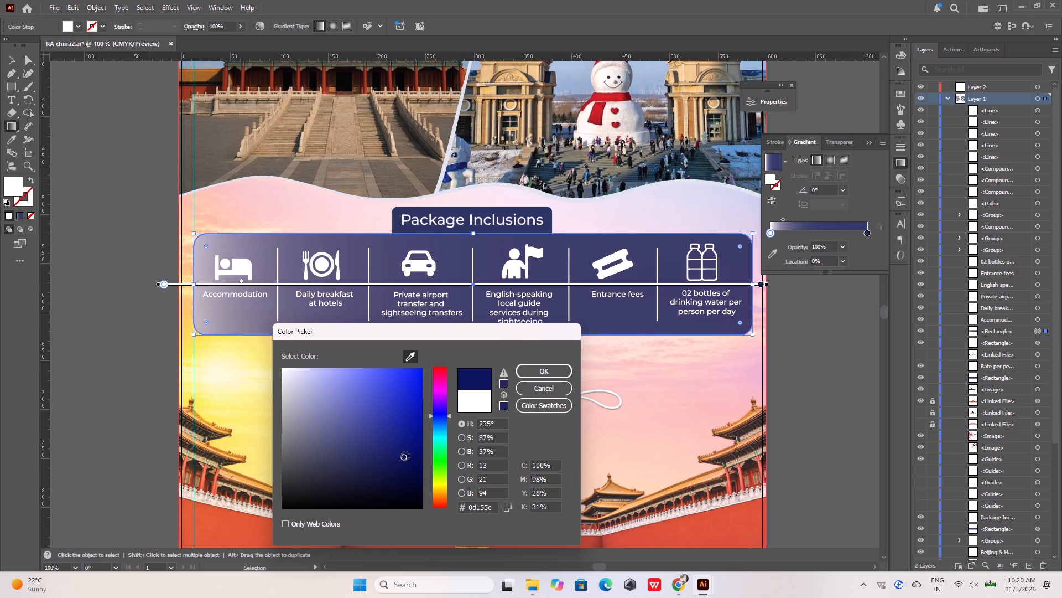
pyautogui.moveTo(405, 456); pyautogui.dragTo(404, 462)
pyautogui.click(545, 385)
# Recolour the whole Beijing & Harbin title text orange-red by sampling the palace wall with the Eyedropper, and deselect it.
pyautogui.keyDown('alt'); pyautogui.scroll(-6, 460, 379); pyautogui.keyUp('alt')
pyautogui.keyDown('alt'); pyautogui.scroll(2, 457, 385); pyautogui.keyUp('alt')
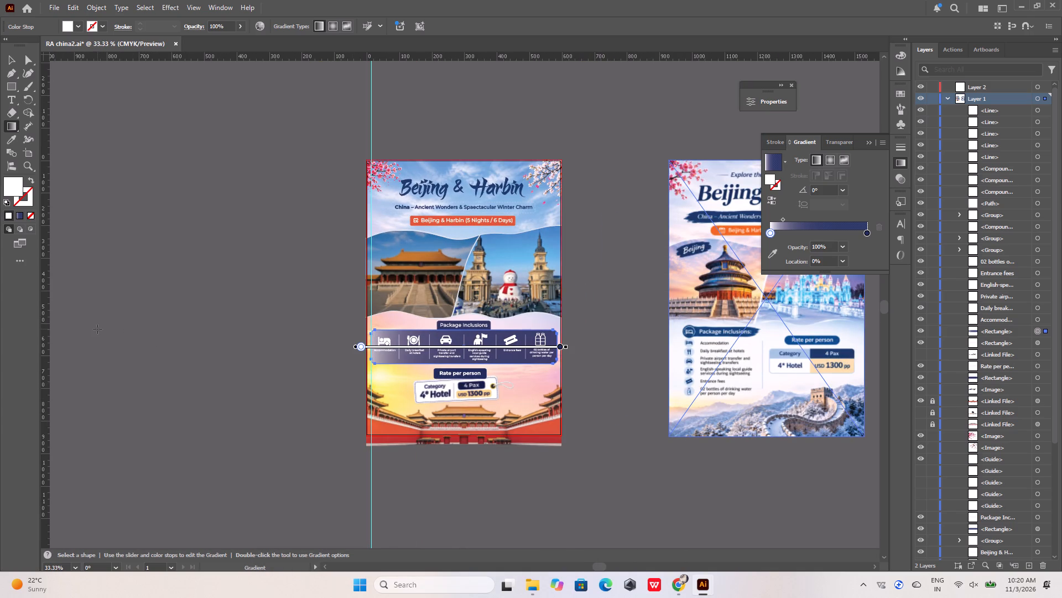
pyautogui.keyDown('alt'); pyautogui.scroll(1, 368, 306); pyautogui.keyUp('alt')
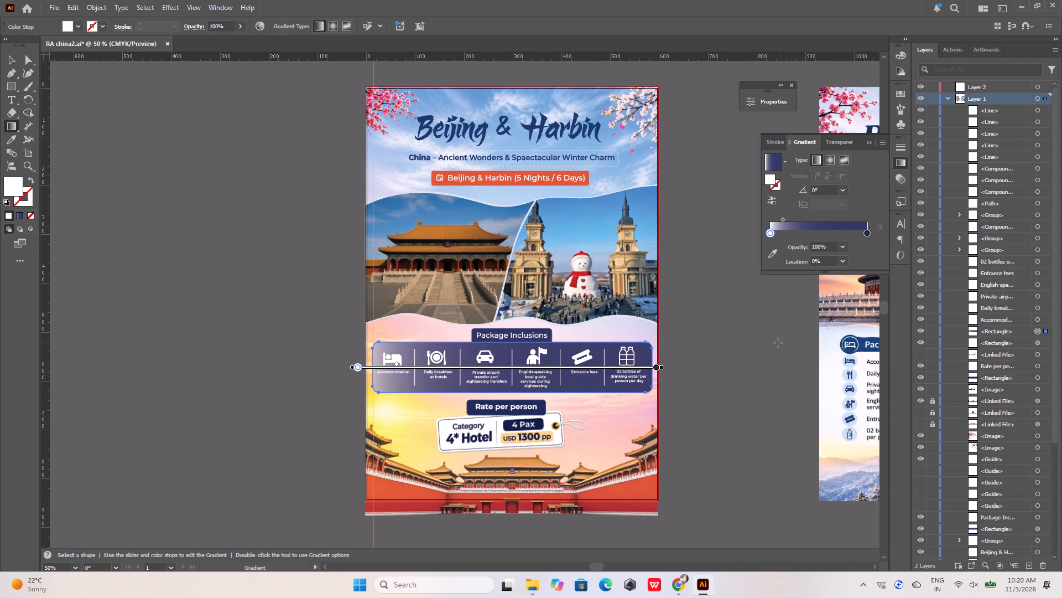
pyautogui.click(7, 61)
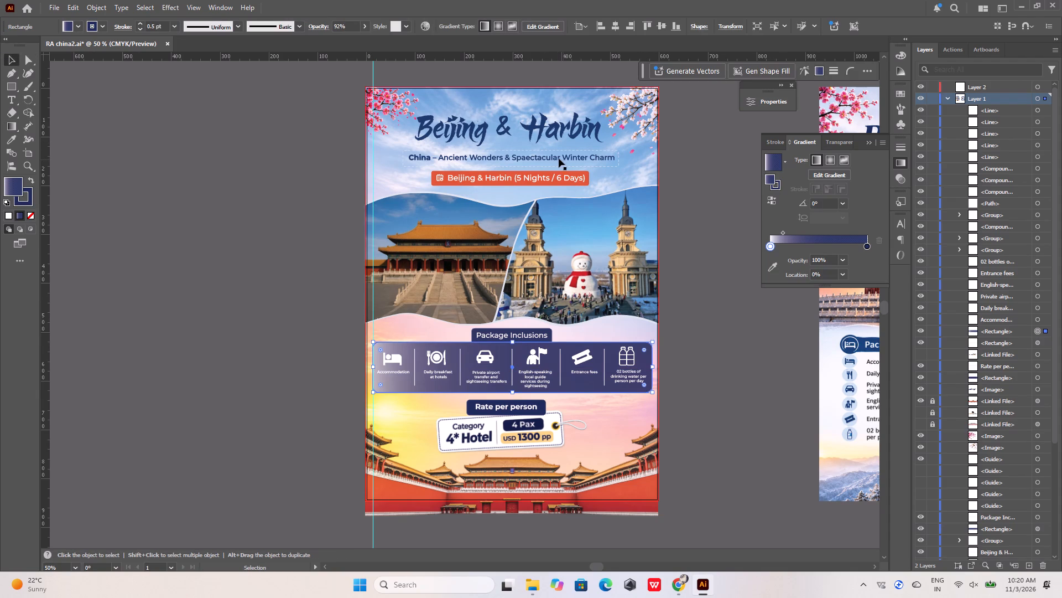
pyautogui.doubleClick(527, 123)
pyautogui.hotkey('ctrl', 'a')
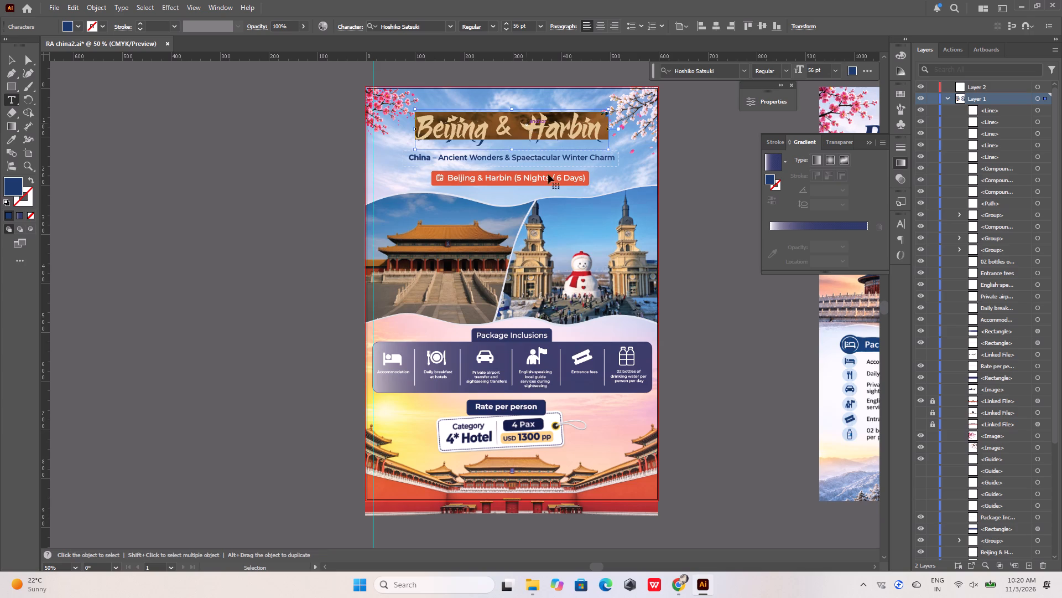
pyautogui.keyDown('alt'); pyautogui.scroll(6, 611, 531); pyautogui.keyUp('alt')
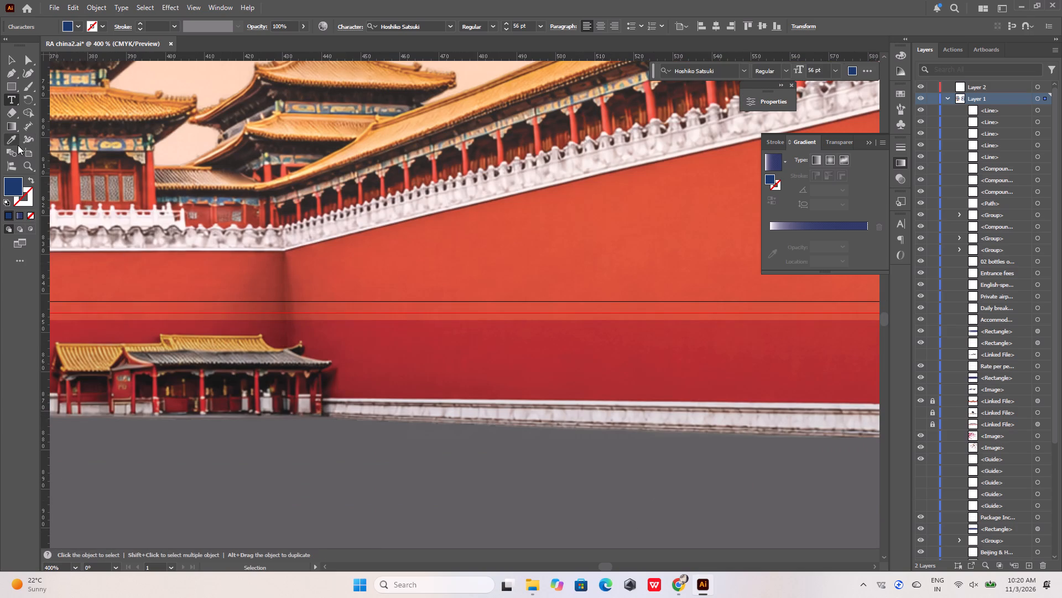
pyautogui.click(10, 139)
pyautogui.click(580, 209)
pyautogui.keyDown('alt'); pyautogui.scroll(-11, 308, 383); pyautogui.keyUp('alt')
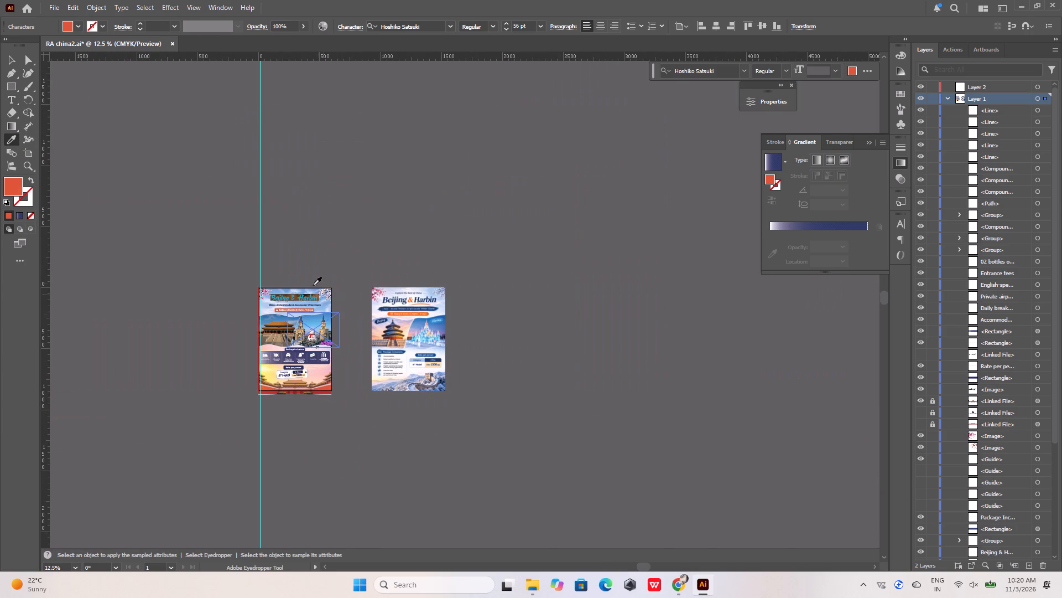
pyautogui.click(280, 265)
pyautogui.keyDown('alt'); pyautogui.scroll(5, 310, 392); pyautogui.keyUp('alt')
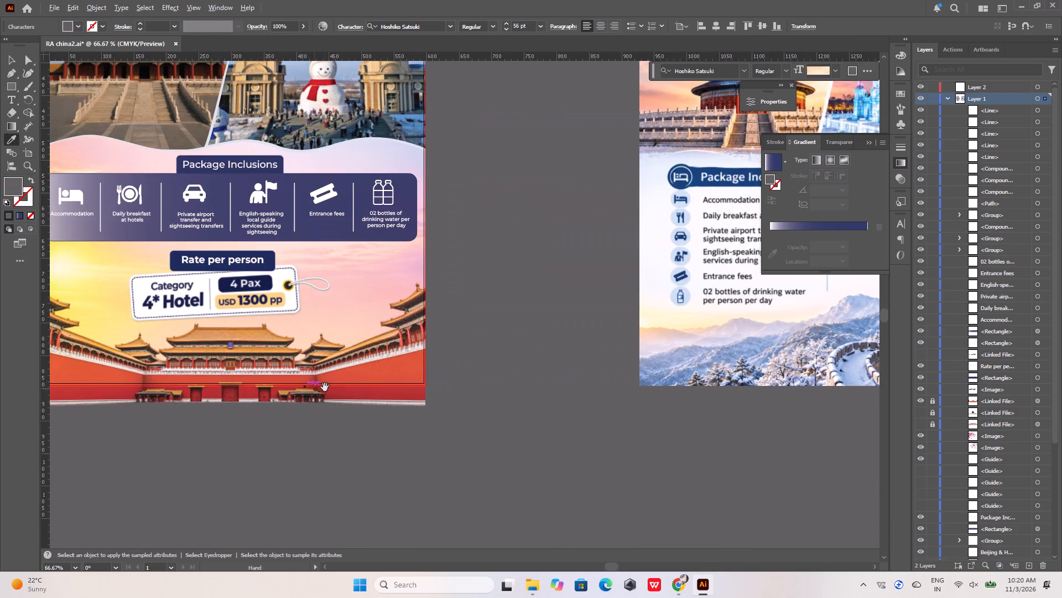
pyautogui.click(386, 372)
pyautogui.keyDown('alt'); pyautogui.scroll(-4, 386, 371); pyautogui.keyUp('alt')
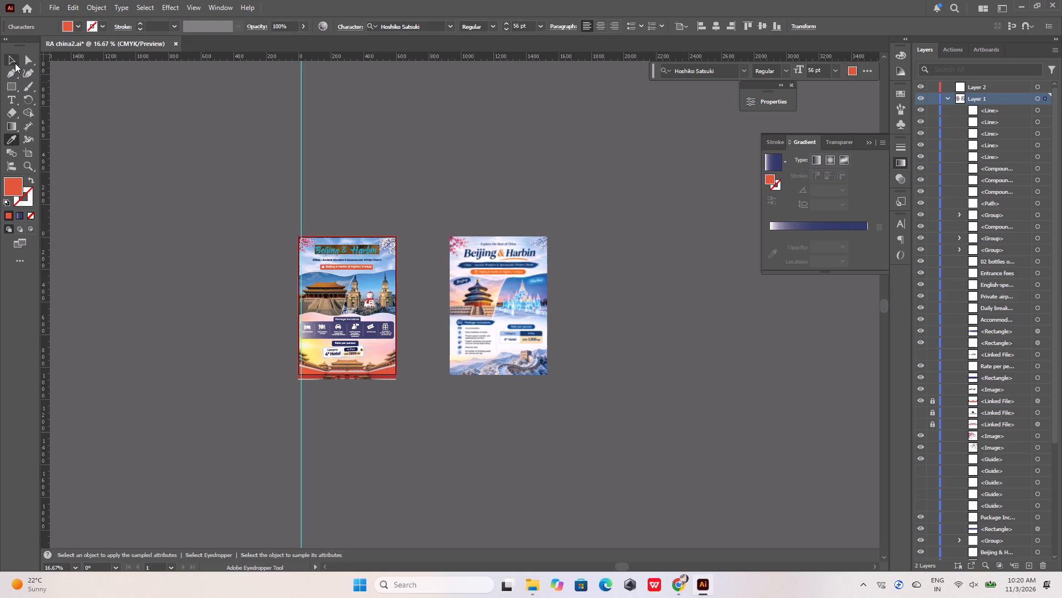
pyautogui.click(13, 59)
pyautogui.click(152, 204)
# Delete the pale dashed outline around the "China – Ancient Wonders" subtitle.
pyautogui.keyDown('alt'); pyautogui.scroll(4, 269, 286); pyautogui.keyUp('alt')
pyautogui.scroll(-2, 440, 277)
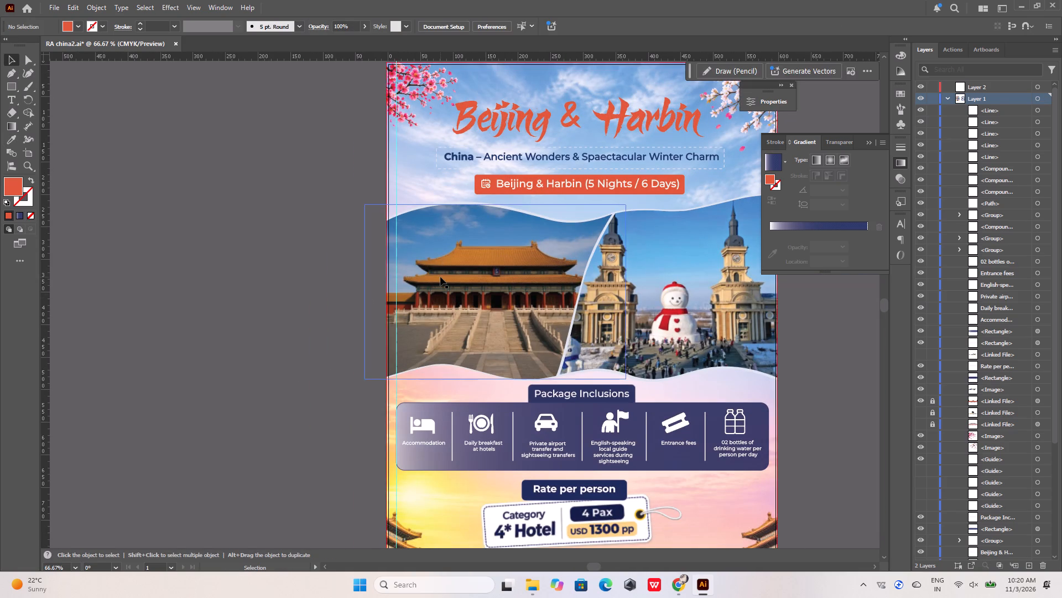
pyautogui.keyDown('alt'); pyautogui.scroll(-1, 440, 277); pyautogui.keyUp('alt')
pyautogui.scroll(-2, 467, 291)
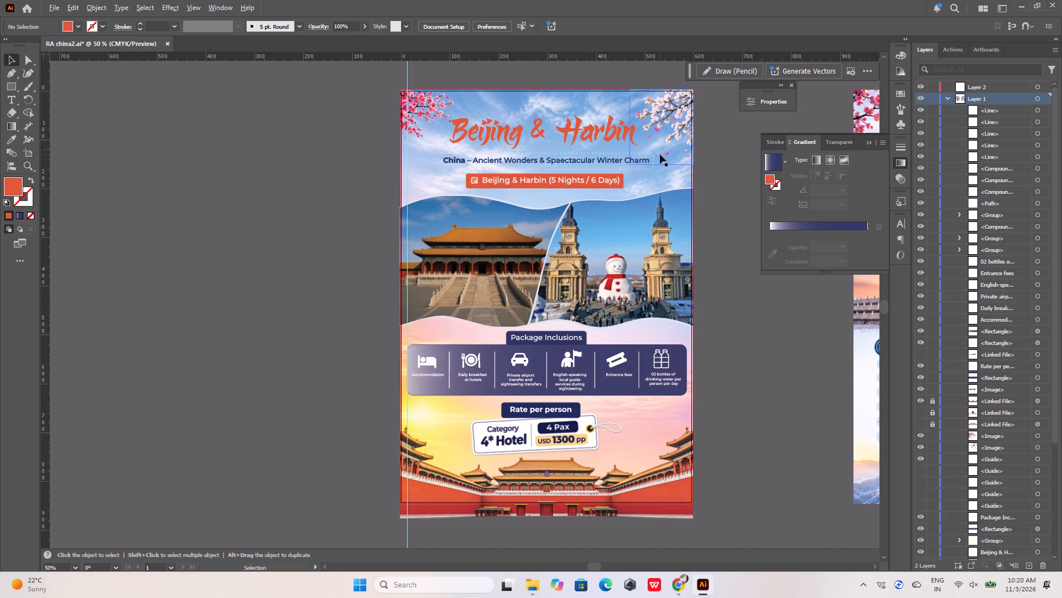
pyautogui.keyDown('alt'); pyautogui.scroll(5, 660, 154); pyautogui.keyUp('alt')
pyautogui.keyDown('alt'); pyautogui.scroll(-7, 617, 171); pyautogui.keyUp('alt')
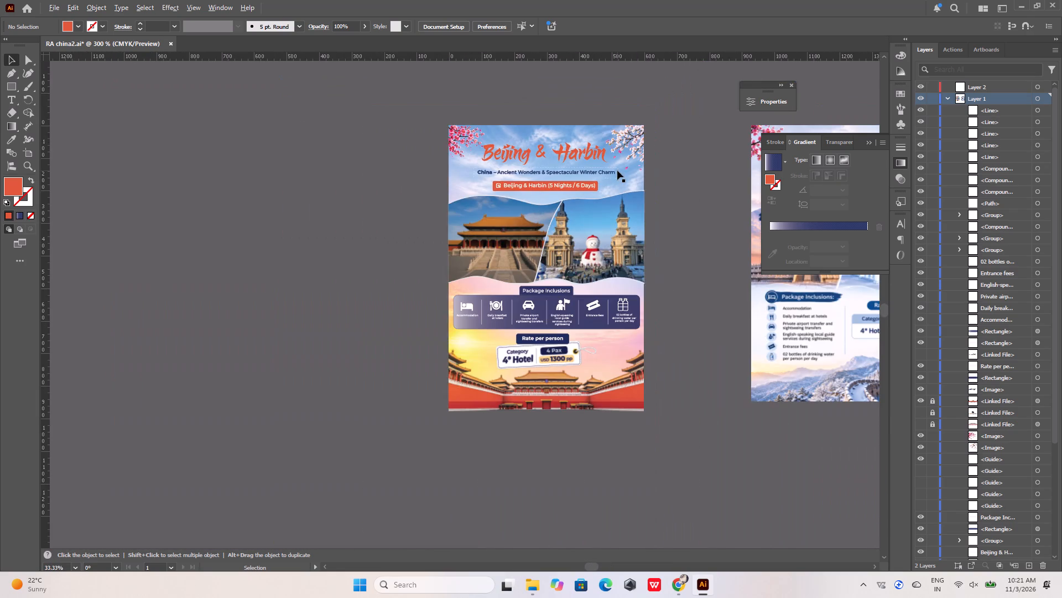
pyautogui.keyDown('alt'); pyautogui.scroll(8, 617, 177); pyautogui.keyUp('alt')
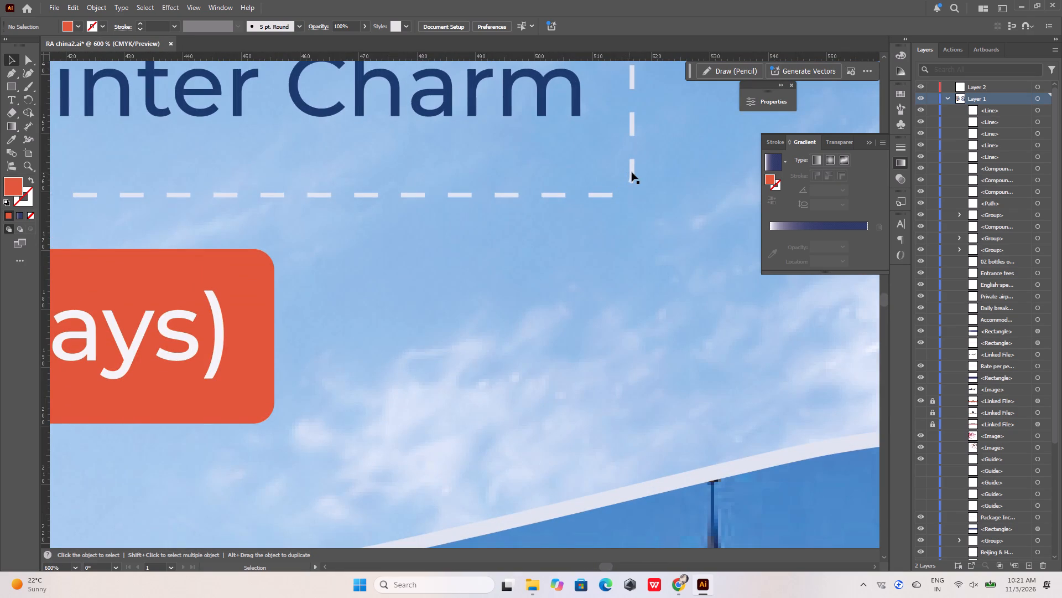
pyautogui.click(632, 172)
pyautogui.press('Delete')
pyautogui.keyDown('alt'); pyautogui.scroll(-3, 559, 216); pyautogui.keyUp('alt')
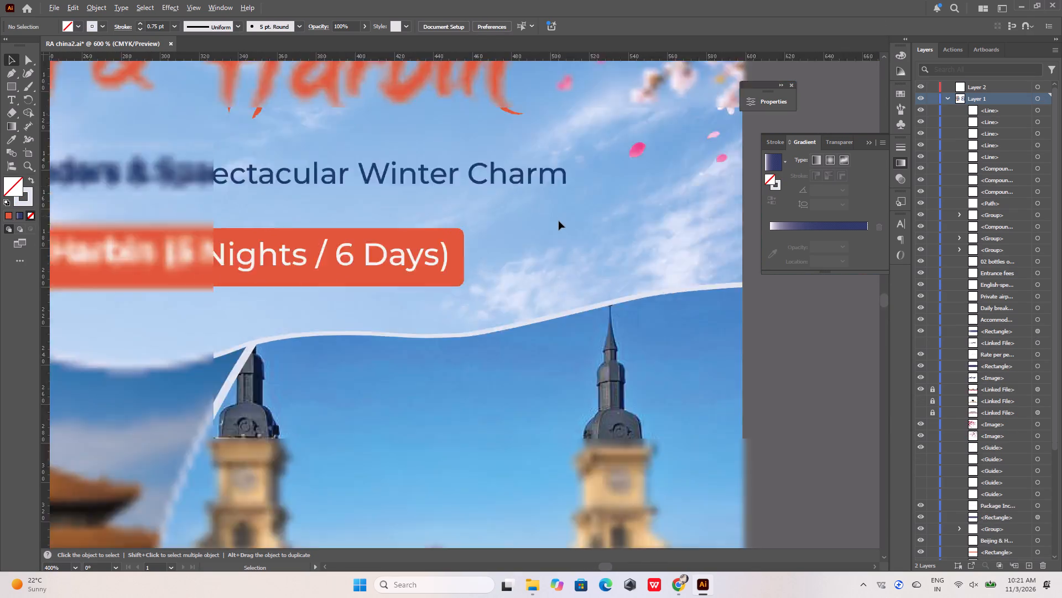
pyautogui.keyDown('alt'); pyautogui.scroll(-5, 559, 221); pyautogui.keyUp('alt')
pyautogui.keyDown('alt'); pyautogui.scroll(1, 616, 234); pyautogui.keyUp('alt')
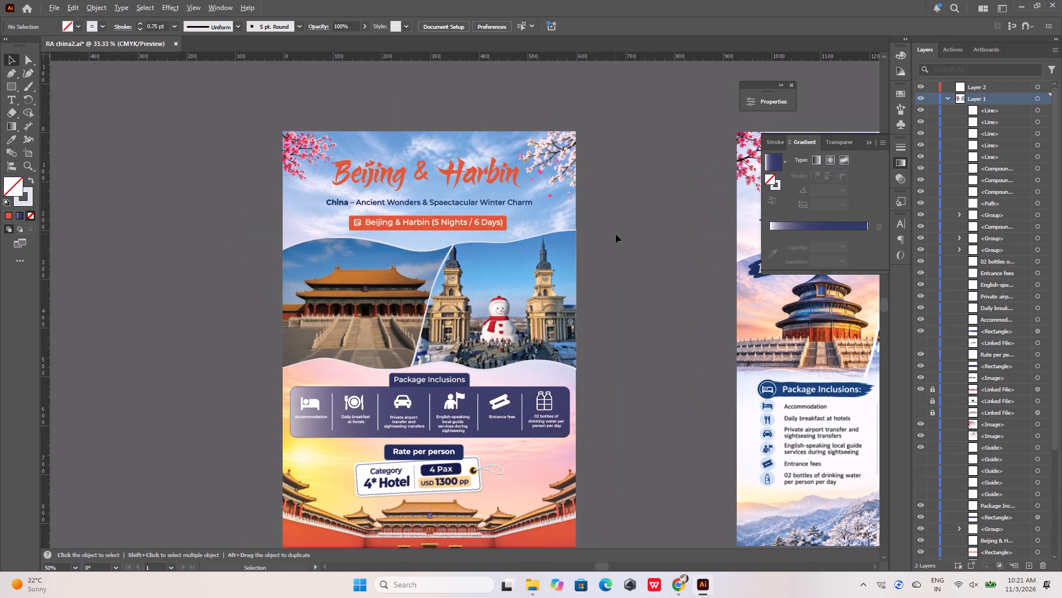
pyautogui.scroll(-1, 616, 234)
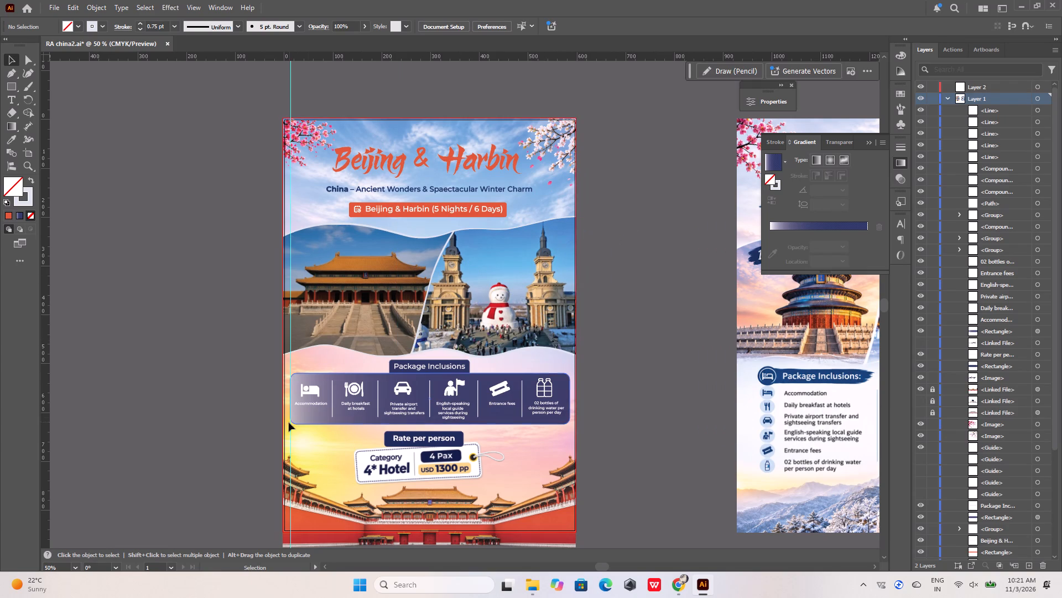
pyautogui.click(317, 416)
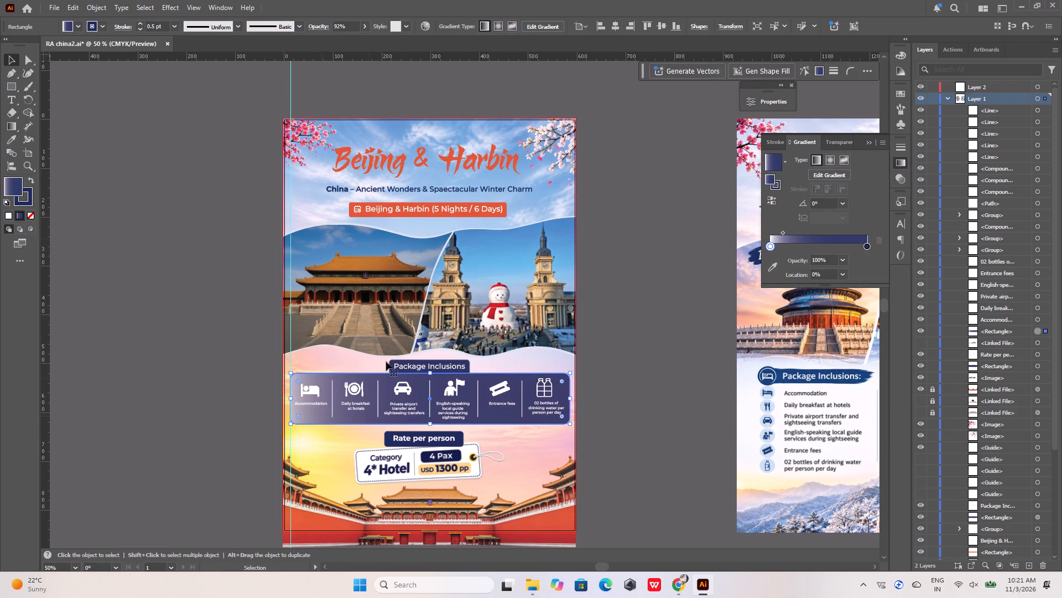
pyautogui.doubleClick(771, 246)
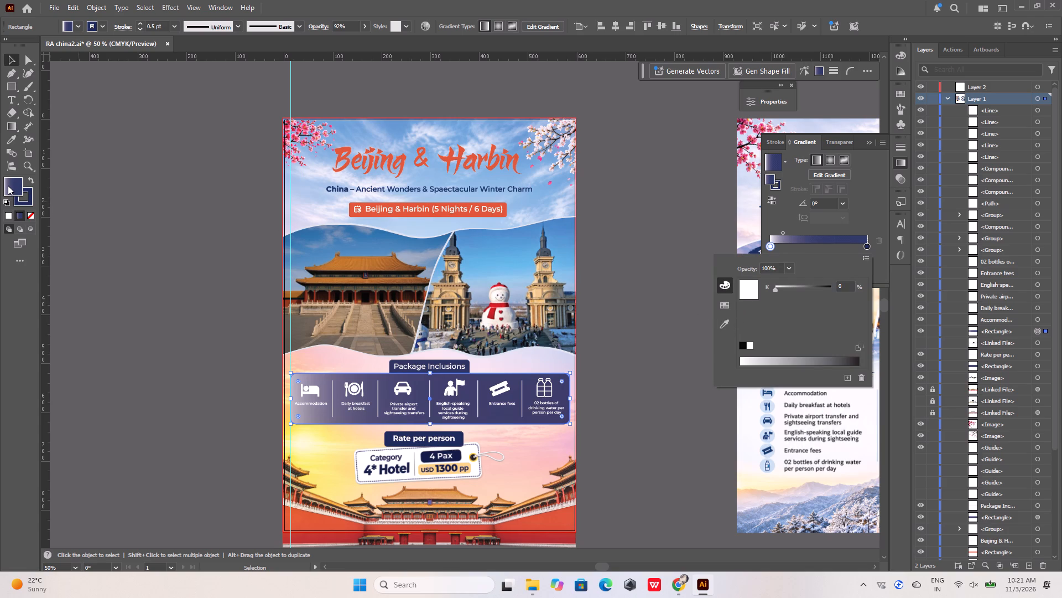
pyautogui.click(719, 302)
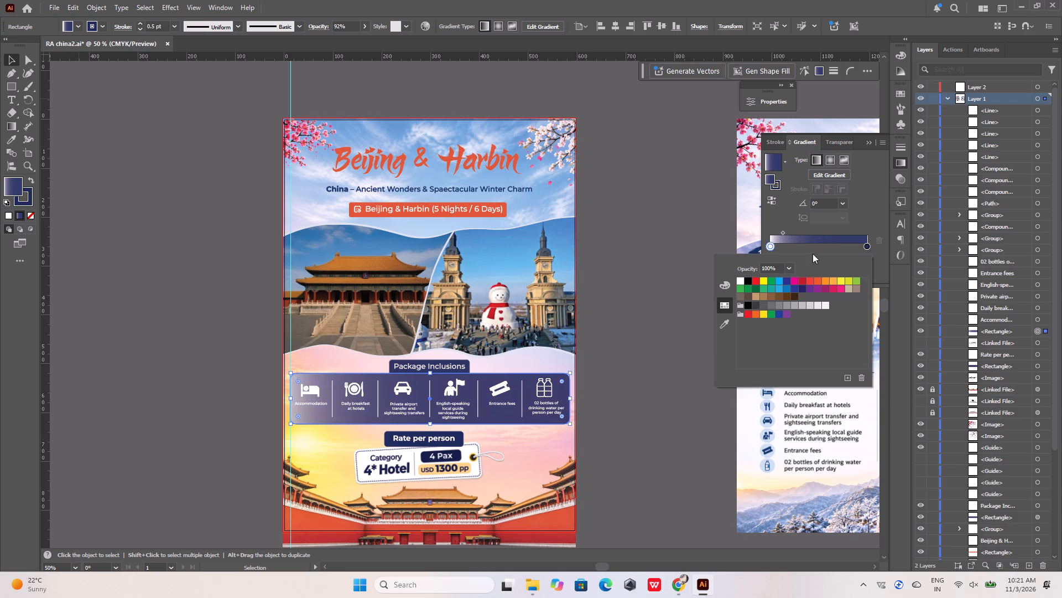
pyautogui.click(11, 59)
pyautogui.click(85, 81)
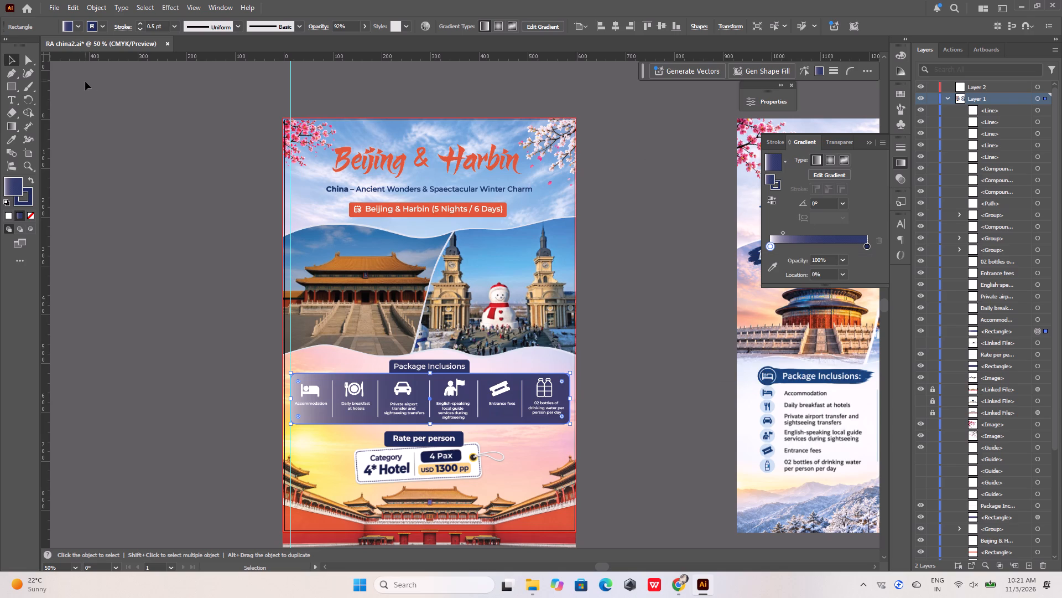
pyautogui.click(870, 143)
# Hide the vertical guide running along the left edge of the Beijing & Harbin flyer.
pyautogui.keyDown('alt'); pyautogui.scroll(-2, 228, 141); pyautogui.keyUp('alt')
pyautogui.keyDown('alt'); pyautogui.scroll(2, 228, 141); pyautogui.keyUp('alt')
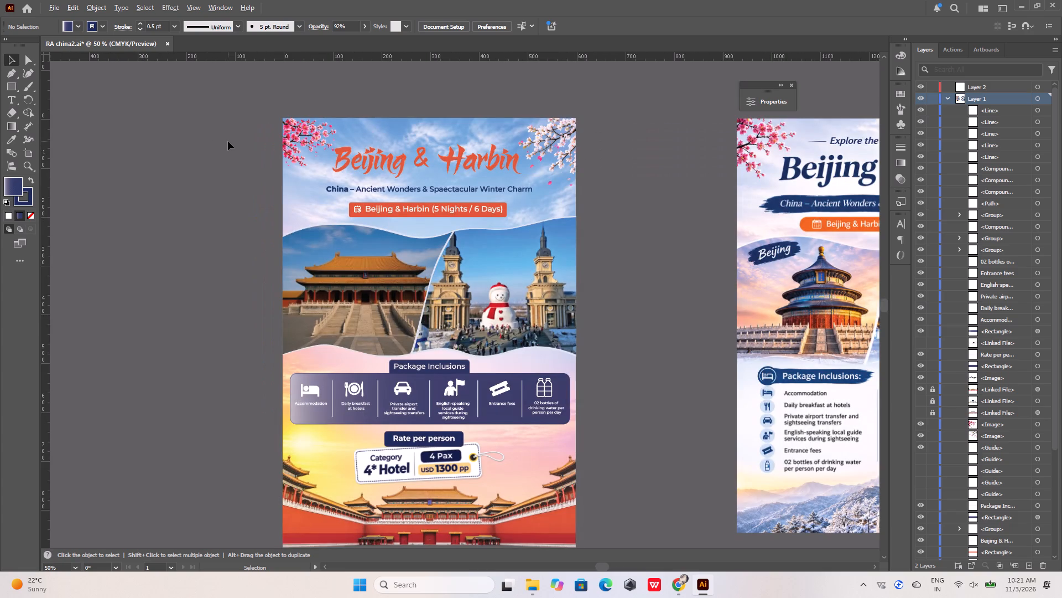
pyautogui.scroll(-1, 228, 142)
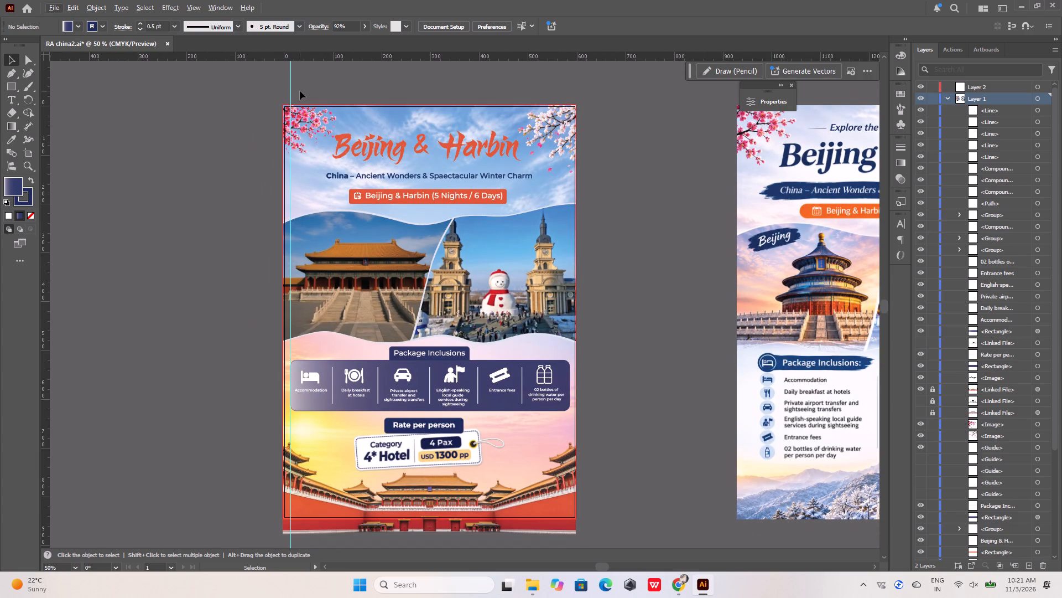
pyautogui.moveTo(291, 88); pyautogui.dragTo(281, 89)
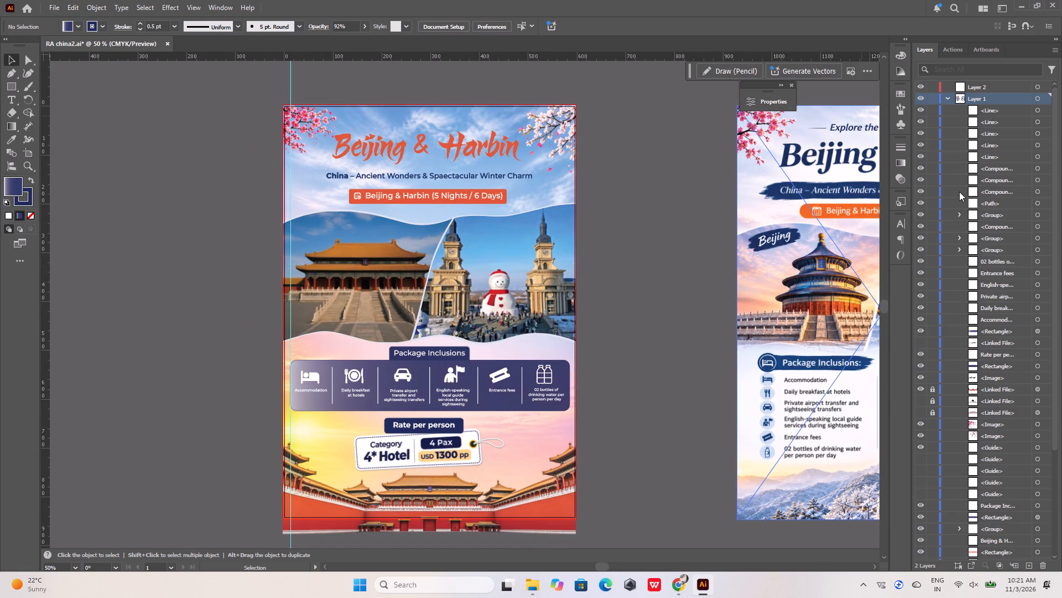
pyautogui.scroll(-1, 959, 192)
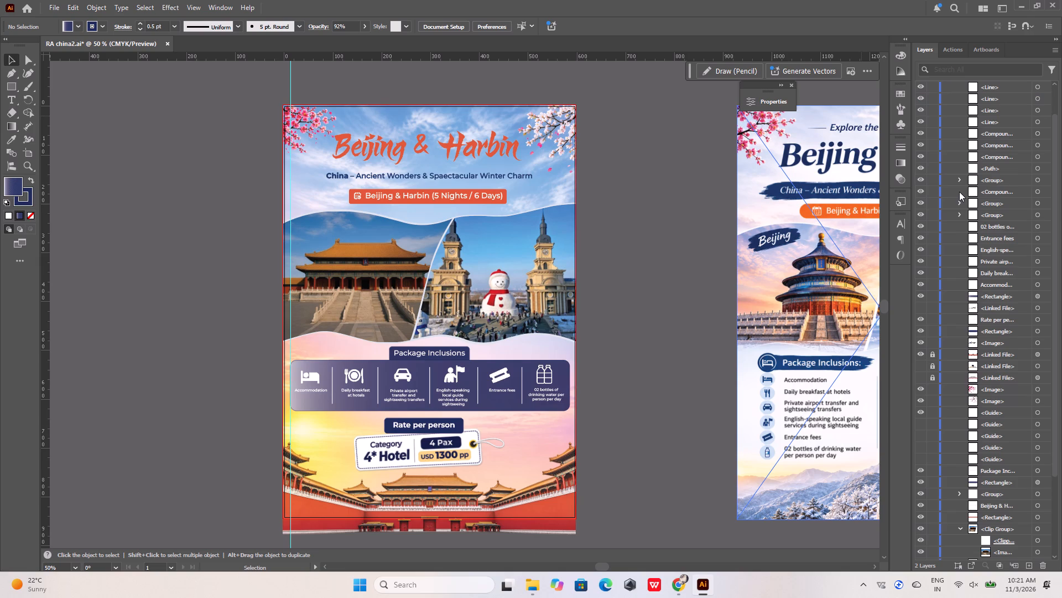
pyautogui.scroll(-5, 955, 256)
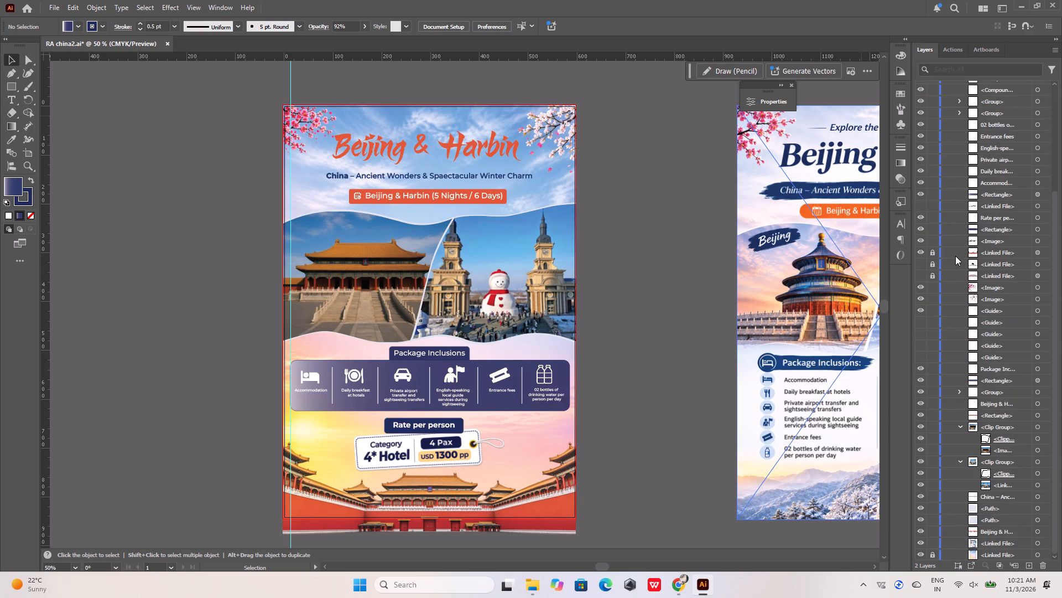
pyautogui.scroll(6, 954, 256)
pyautogui.scroll(-4, 954, 256)
pyautogui.click(920, 312)
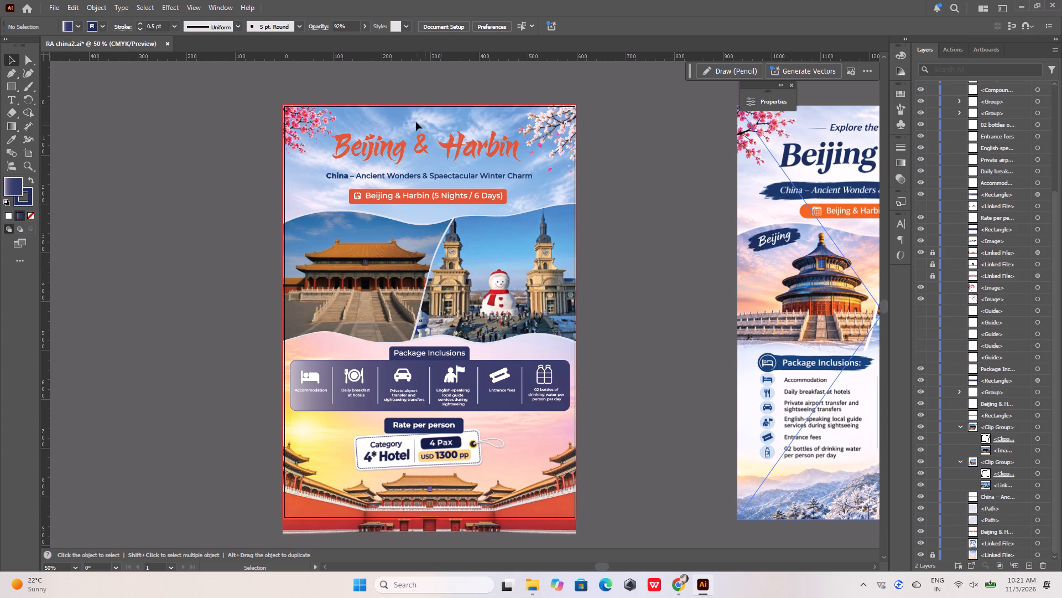
# Capture a rectangular screenshot of the whole Beijing & Harbin flyer with Snipping Tool.
pyautogui.press('Print')
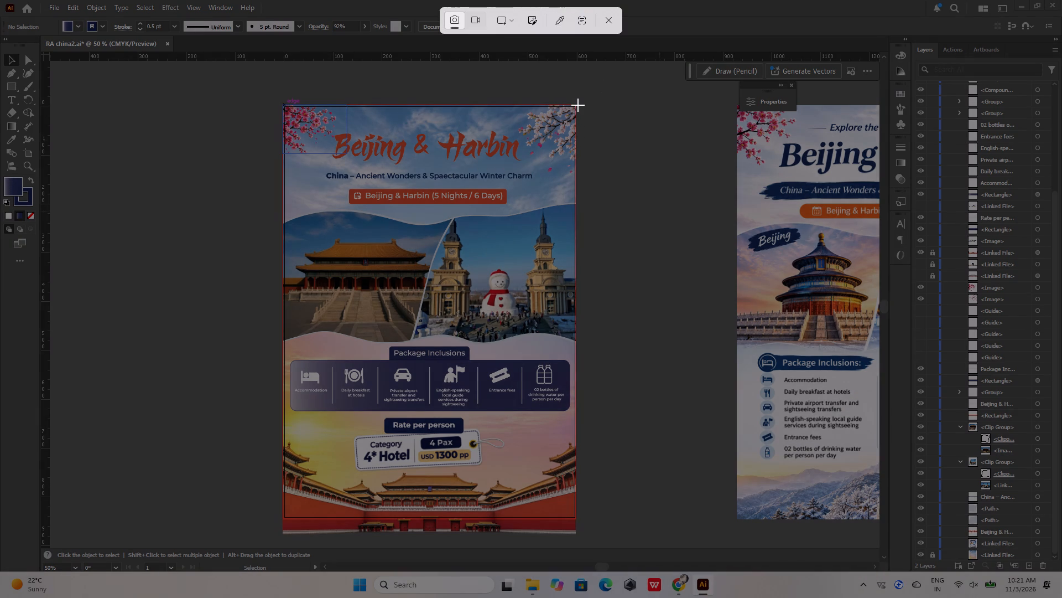
pyautogui.moveTo(577, 104); pyautogui.dragTo(283, 533)
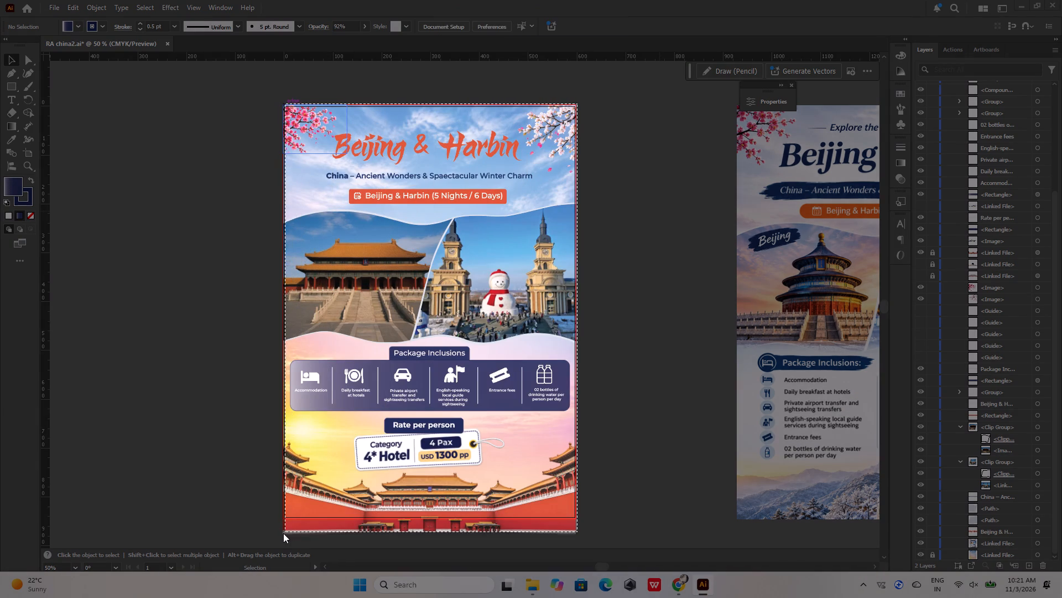
pyautogui.moveTo(283, 533); pyautogui.dragTo(280, 528)
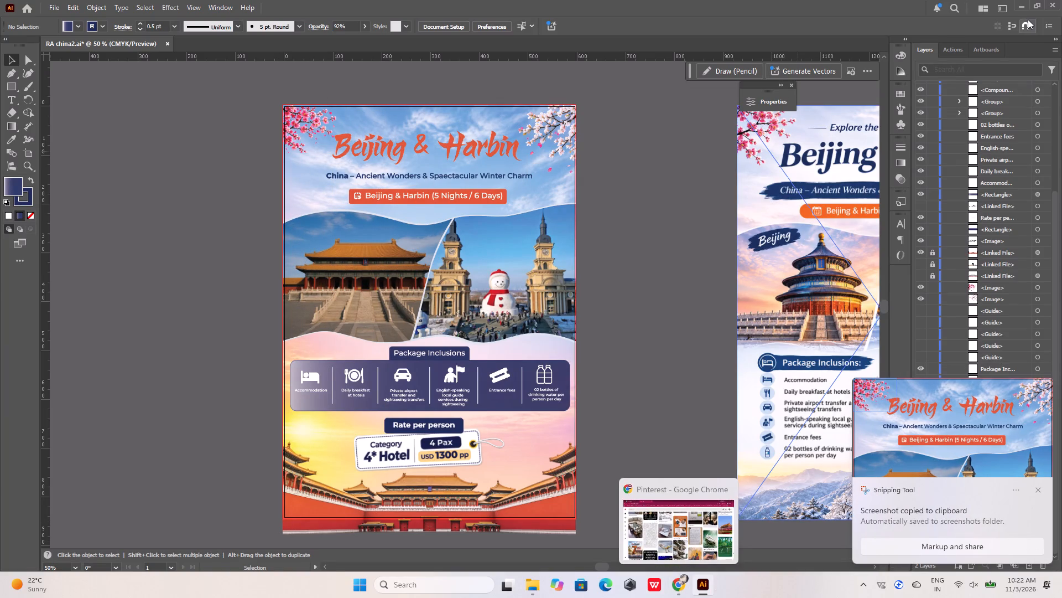
pyautogui.click(1018, 5)
pyautogui.click(1001, 8)
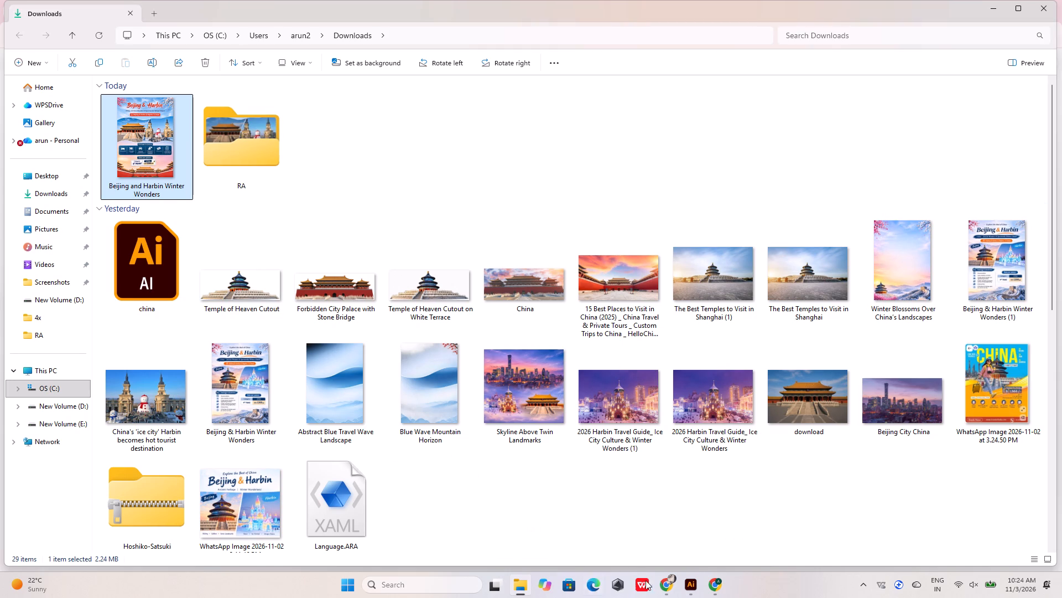
pyautogui.moveTo(645, 580); pyautogui.dragTo(678, 207)
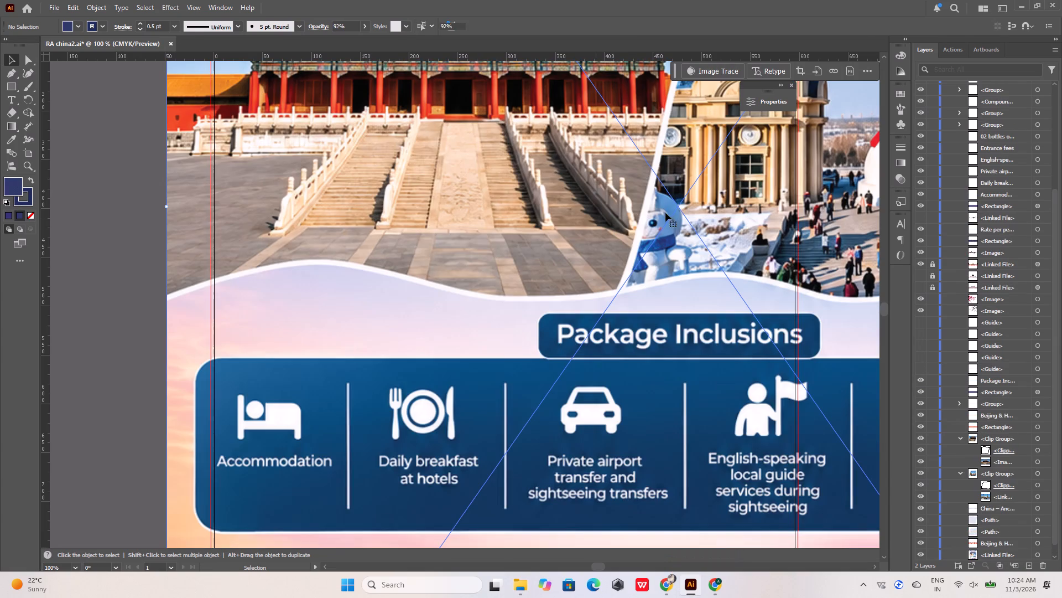
pyautogui.keyDown('alt'); pyautogui.scroll(-4, 219, 336); pyautogui.keyUp('alt')
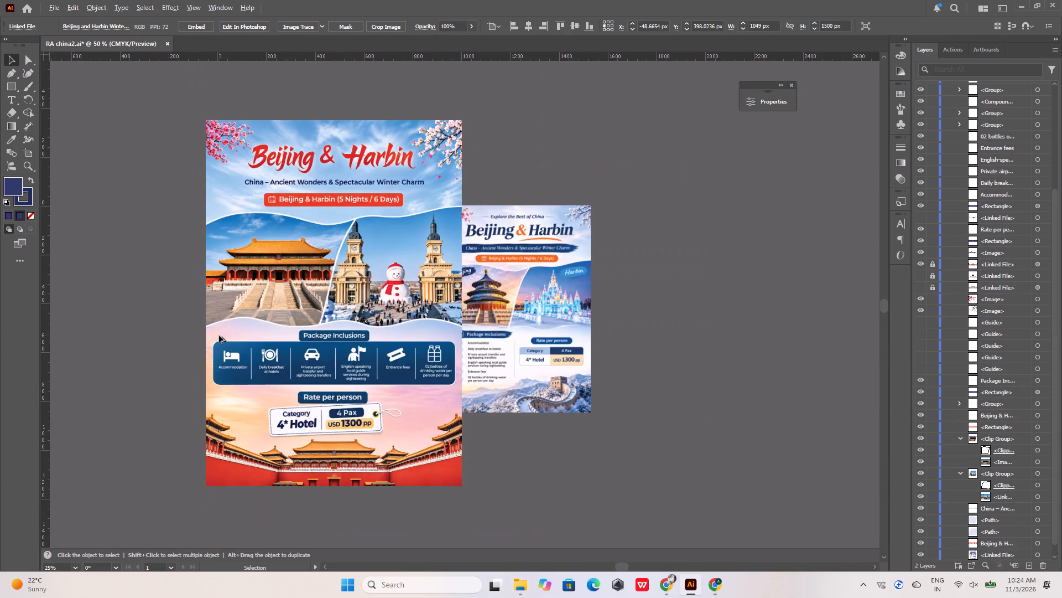
pyautogui.keyDown('alt'); pyautogui.scroll(-2, 219, 336); pyautogui.keyUp('alt')
pyautogui.moveTo(273, 305); pyautogui.dragTo(387, 311)
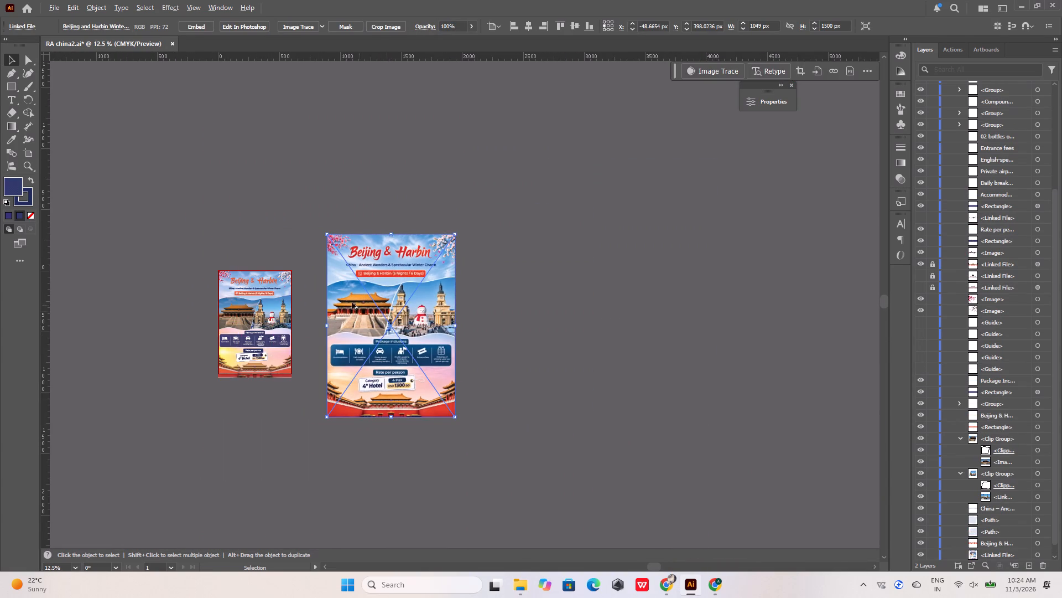
# Scale the placed reference poster to about 455 × 650 px and position it just right of the flyer, level with its top edge.
pyautogui.keyDown('alt'); pyautogui.scroll(4, 342, 298); pyautogui.keyUp('alt')
pyautogui.keyDown('alt'); pyautogui.scroll(4, 393, 88); pyautogui.keyUp('alt')
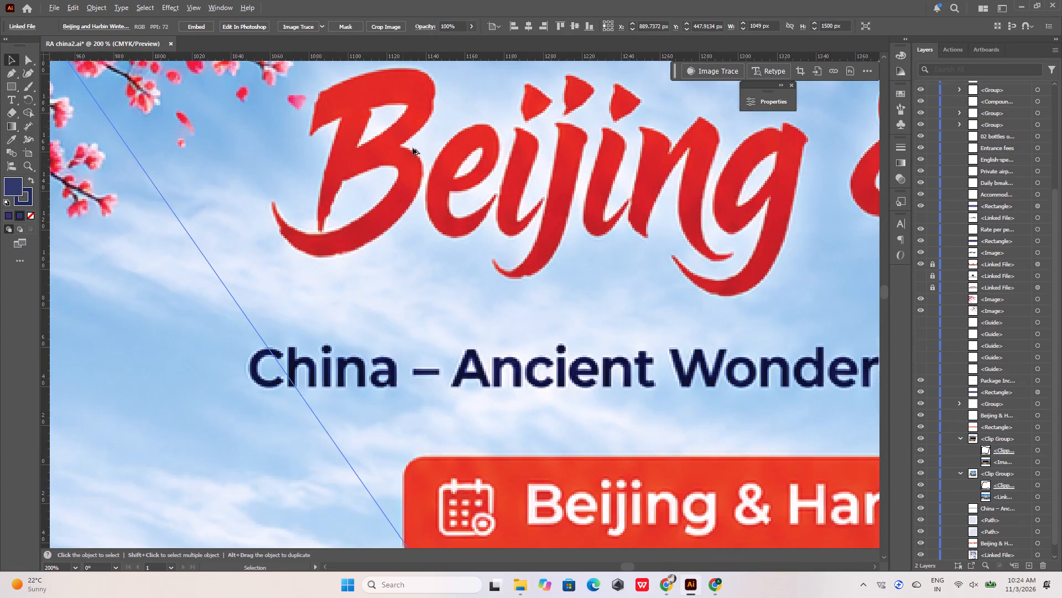
pyautogui.keyDown('alt'); pyautogui.scroll(-8, 485, 218); pyautogui.keyUp('alt')
pyautogui.keyDown('alt'); pyautogui.scroll(6, 417, 266); pyautogui.keyUp('alt')
pyautogui.keyDown('alt'); pyautogui.scroll(-5, 358, 262); pyautogui.keyUp('alt')
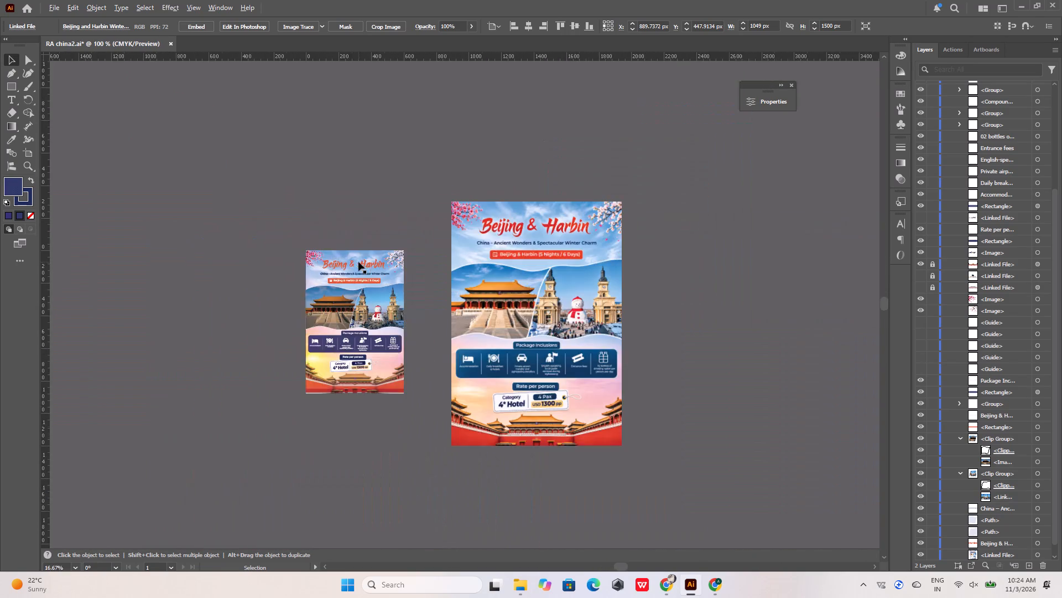
pyautogui.keyDown('alt'); pyautogui.scroll(6, 568, 212); pyautogui.keyUp('alt')
pyautogui.keyDown('alt'); pyautogui.scroll(-6, 565, 220); pyautogui.keyUp('alt')
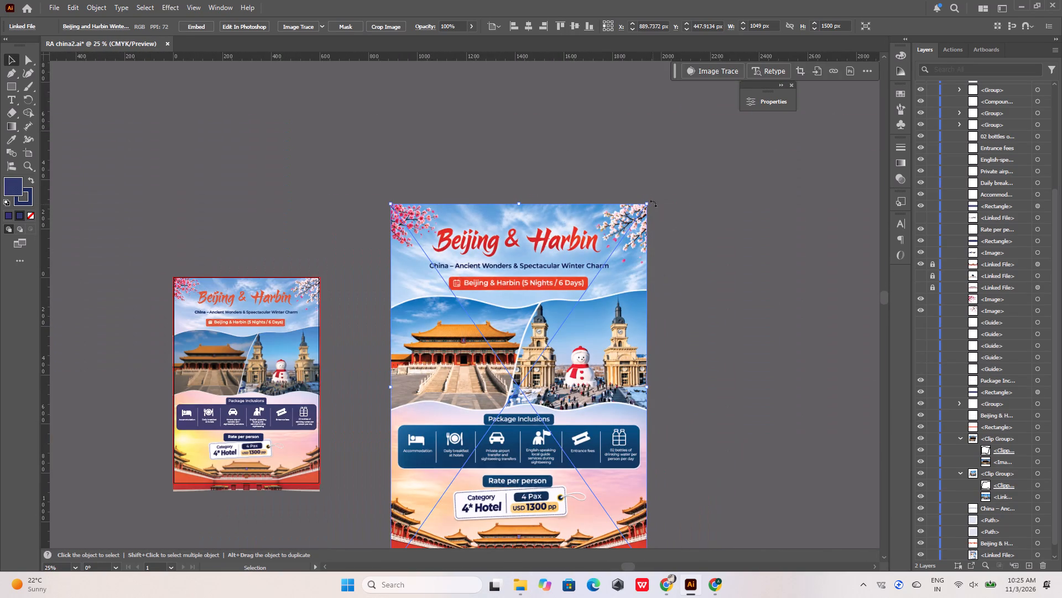
pyautogui.keyDown('shift'); pyautogui.moveTo(648, 204); pyautogui.dragTo(527, 412); pyautogui.keyUp('shift')
pyautogui.moveTo(455, 455); pyautogui.dragTo(407, 321)
pyautogui.keyDown('alt'); pyautogui.moveTo(306, 409); pyautogui.dragTo(245, 450, button='right'); pyautogui.keyUp('alt')
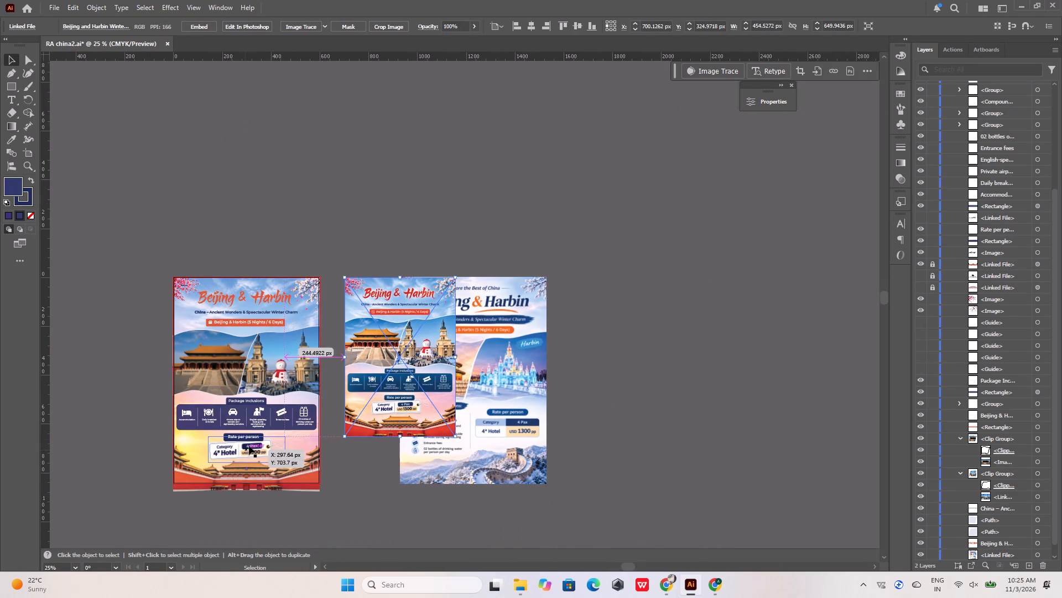
# Sample the colour for the Package Inclusions box's starting gradient stop from the blue at the left end of the reference poster's inclusions box.
pyautogui.keyDown('alt'); pyautogui.scroll(6, 258, 434); pyautogui.keyUp('alt')
pyautogui.keyDown('alt'); pyautogui.scroll(-2, 259, 432); pyautogui.keyUp('alt')
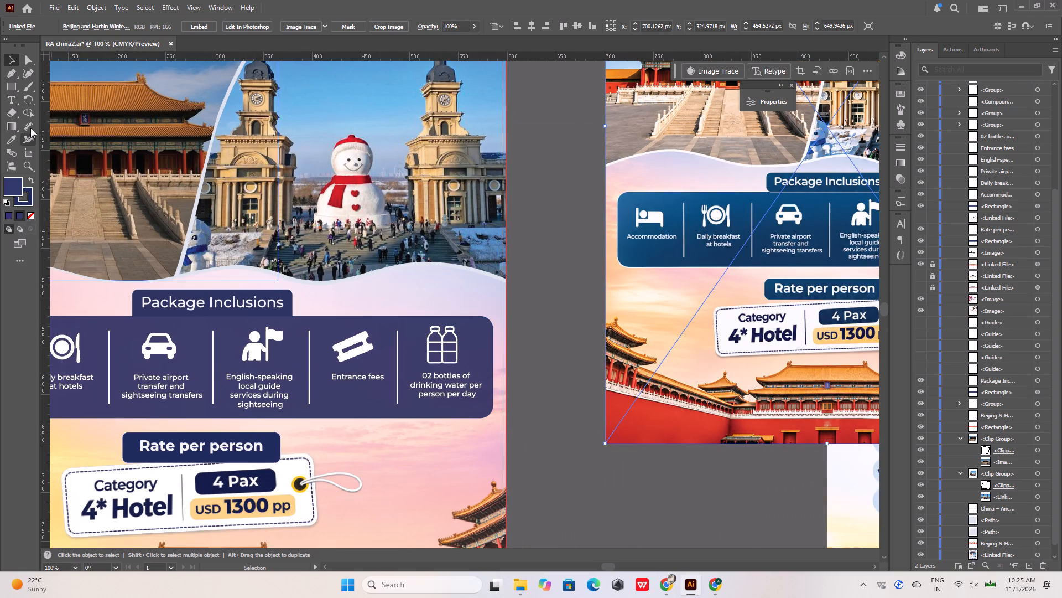
pyautogui.click(11, 127)
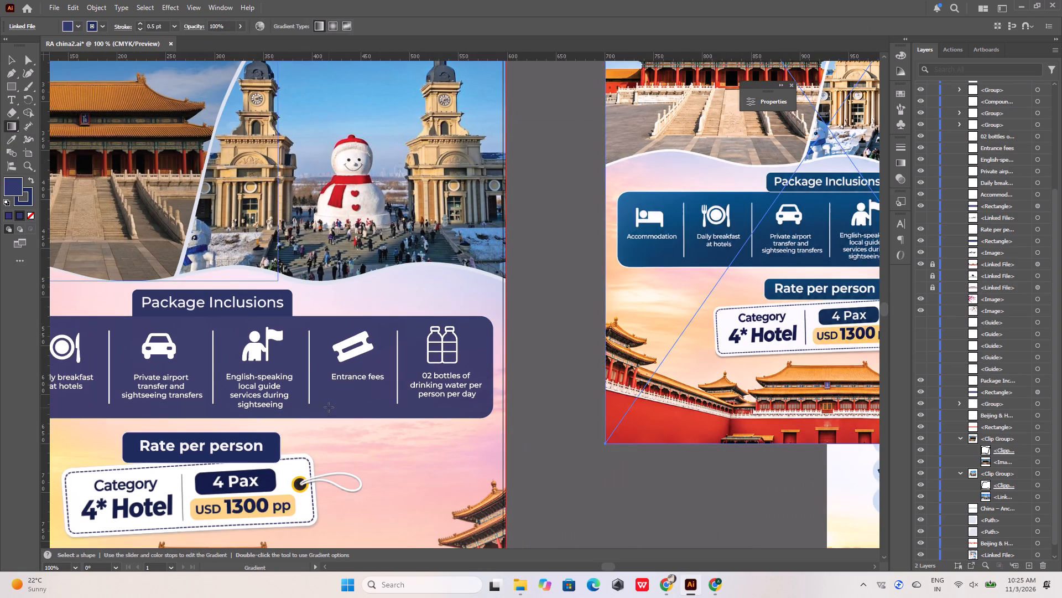
pyautogui.click(331, 404)
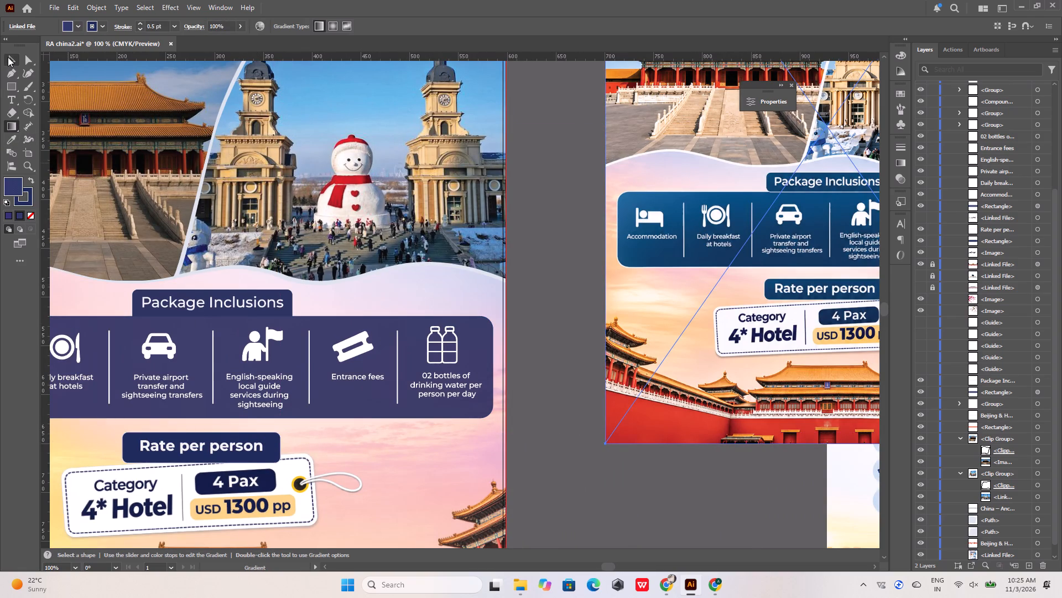
pyautogui.click(8, 57)
pyautogui.click(400, 361)
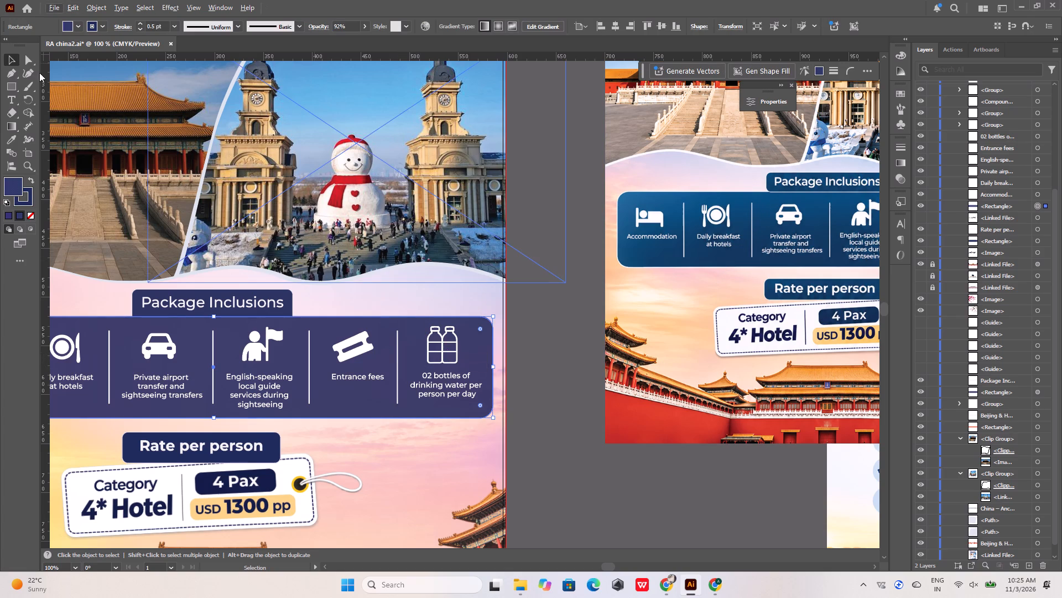
pyautogui.keyDown('alt'); pyautogui.scroll(-4, 418, 358); pyautogui.keyUp('alt')
pyautogui.keyDown('alt'); pyautogui.scroll(3, 376, 359); pyautogui.keyUp('alt')
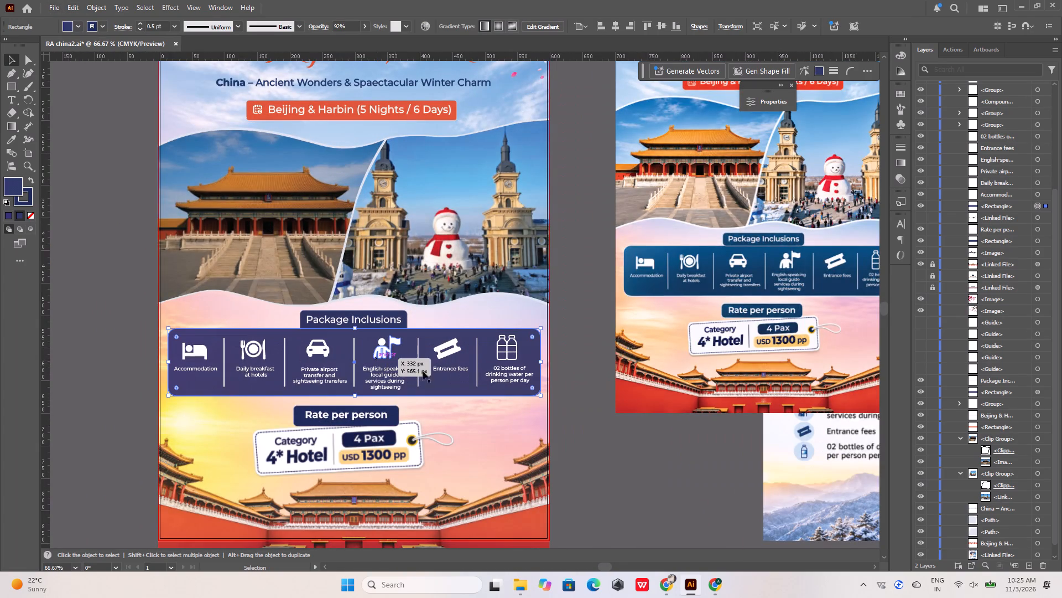
pyautogui.click(448, 377)
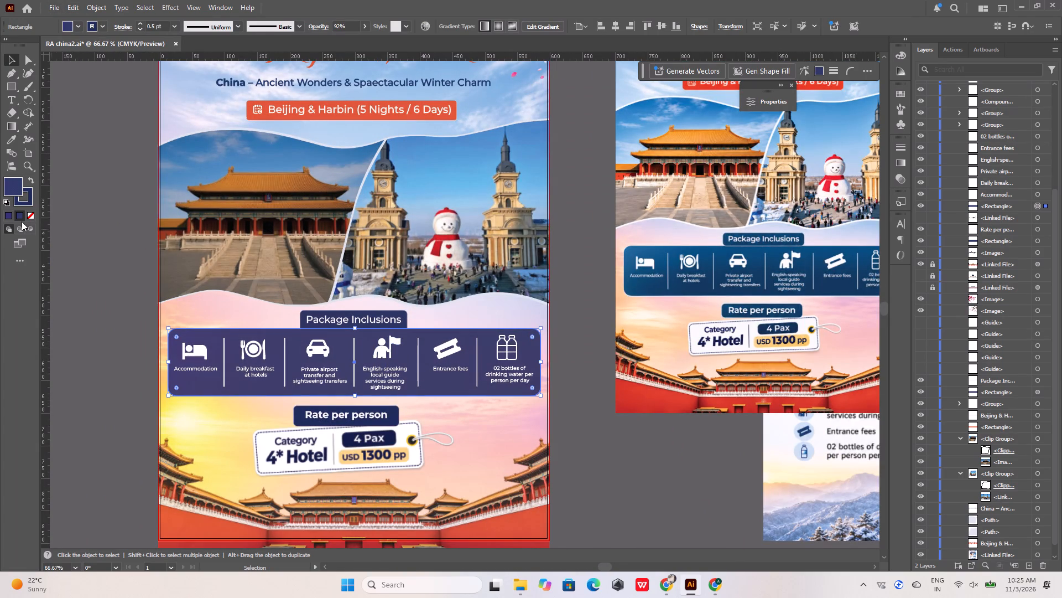
pyautogui.click(19, 217)
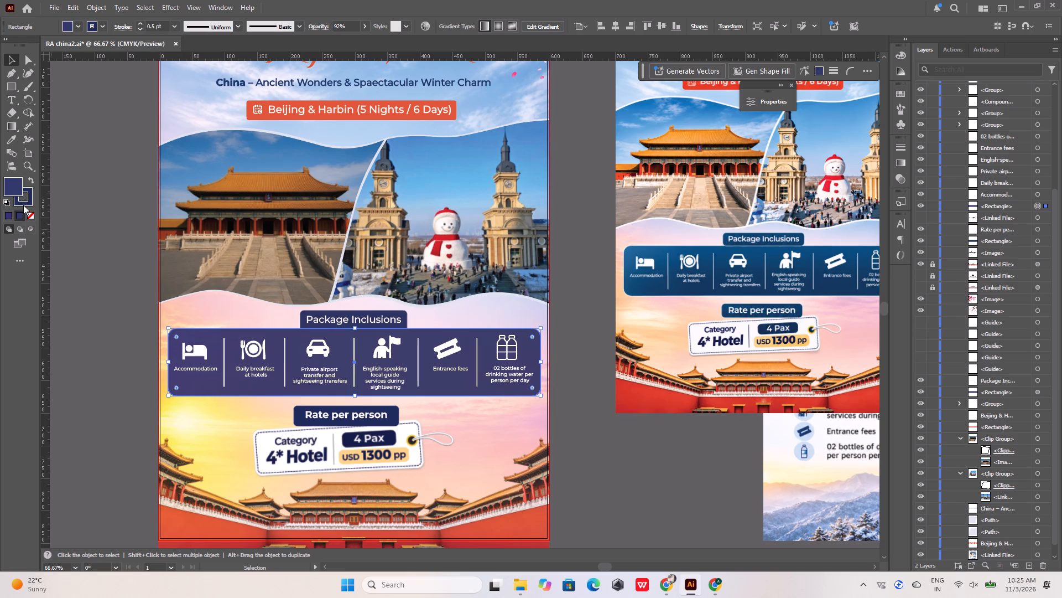
pyautogui.click(14, 185)
pyautogui.click(29, 214)
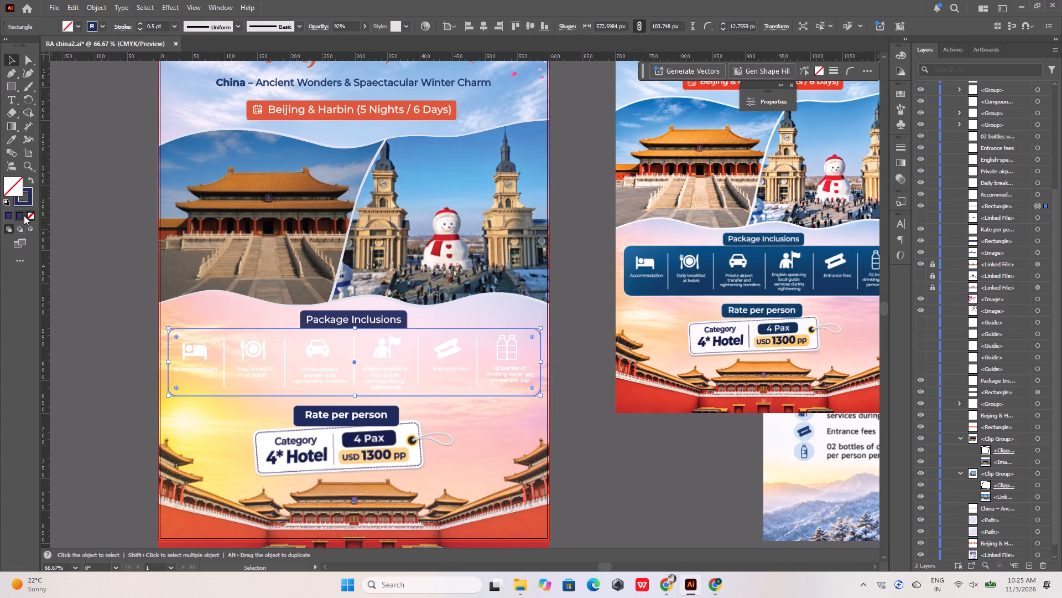
pyautogui.click(19, 216)
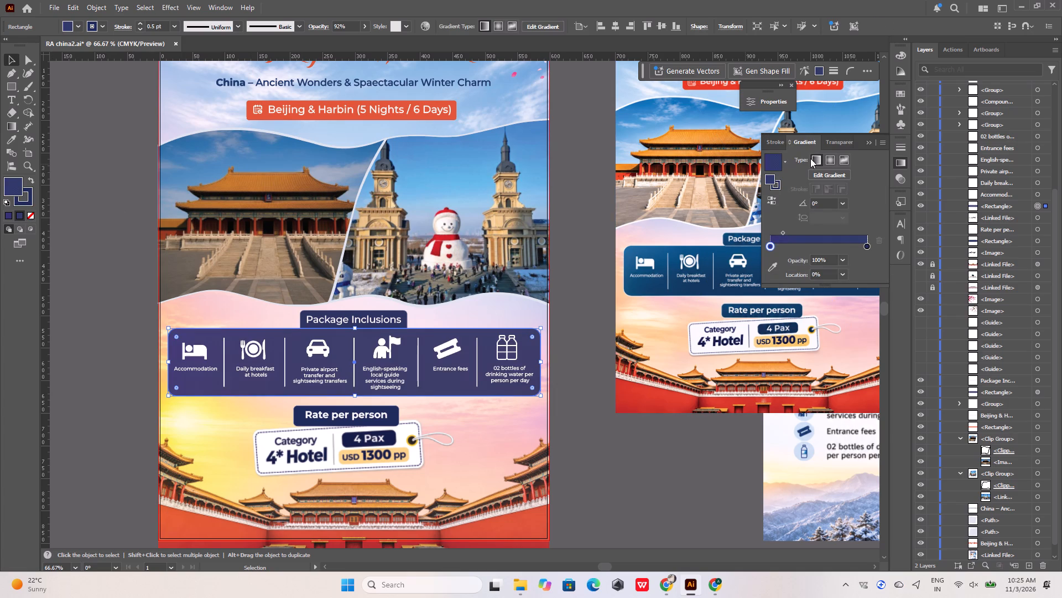
pyautogui.click(773, 265)
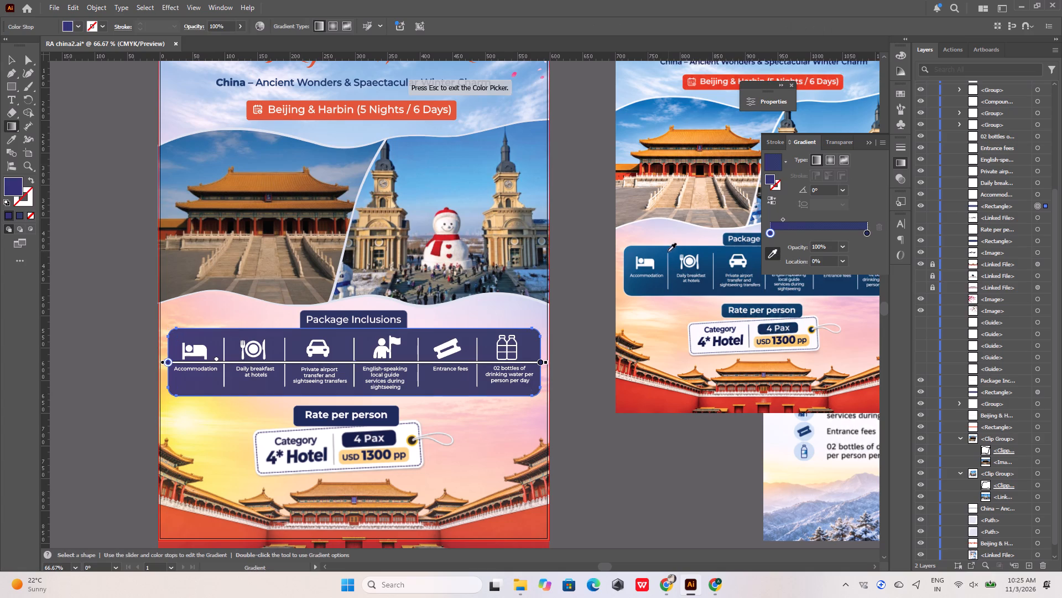
pyautogui.click(631, 259)
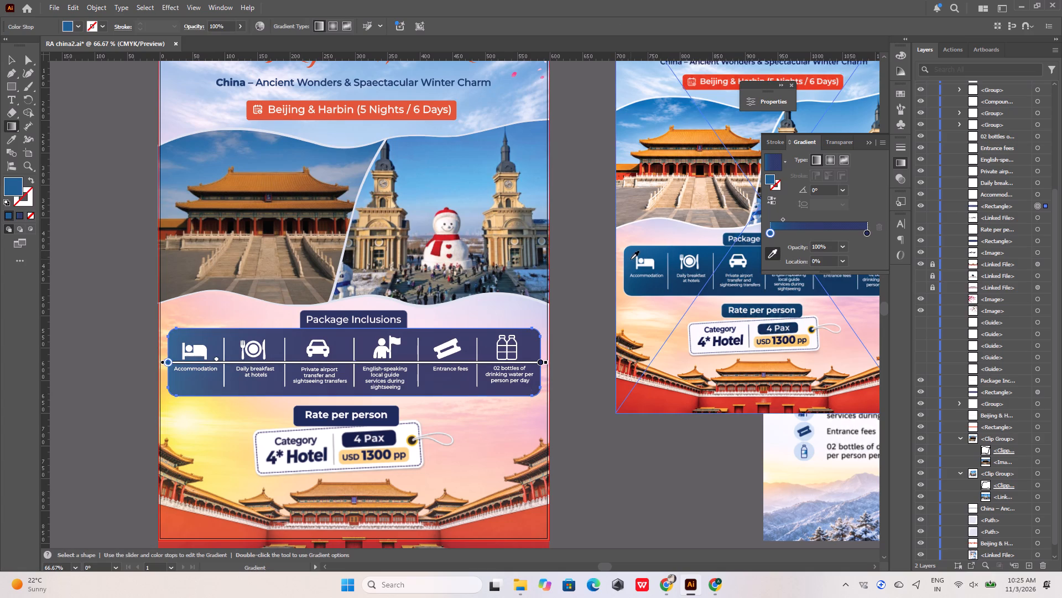
# Sample the colour for the Package Inclusions box's ending gradient stop from the right end of the reference poster's inclusions box.
pyautogui.keyDown('alt'); pyautogui.scroll(-3, 399, 292); pyautogui.keyUp('alt')
pyautogui.keyDown('alt'); pyautogui.scroll(3, 554, 289); pyautogui.keyUp('alt')
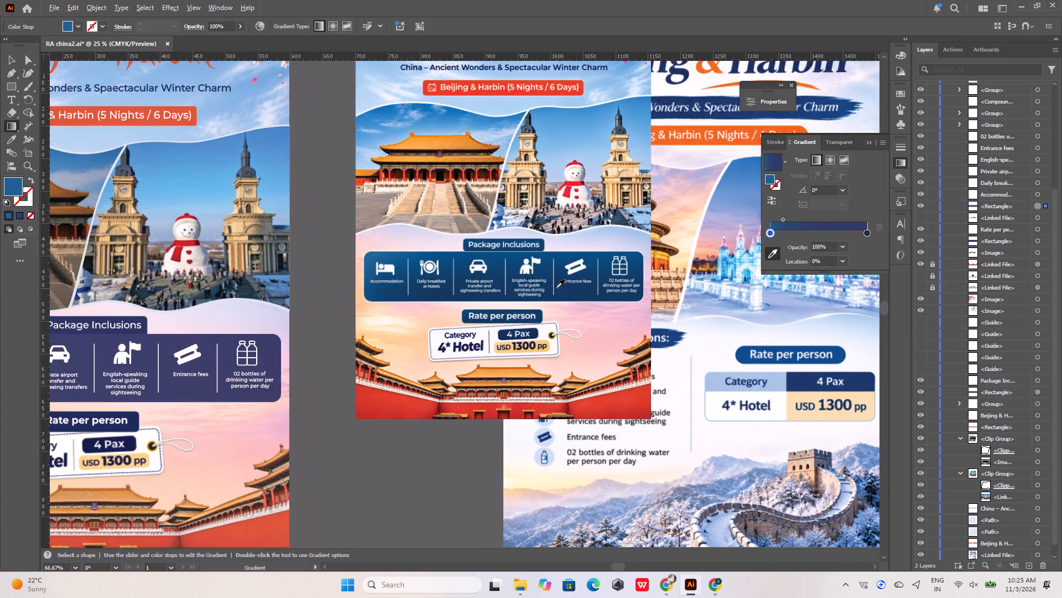
pyautogui.click(868, 233)
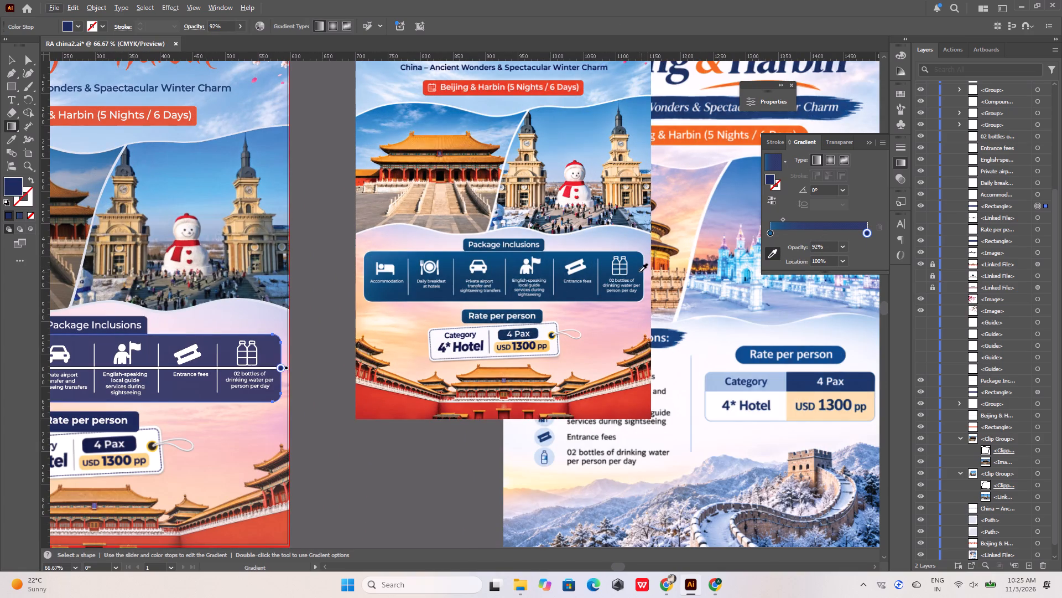
pyautogui.click(639, 272)
pyautogui.keyDown('alt'); pyautogui.scroll(-2, 664, 294); pyautogui.keyUp('alt')
pyautogui.keyDown('alt'); pyautogui.scroll(2, 402, 346); pyautogui.keyUp('alt')
pyautogui.keyDown('alt'); pyautogui.scroll(-1, 402, 346); pyautogui.keyUp('alt')
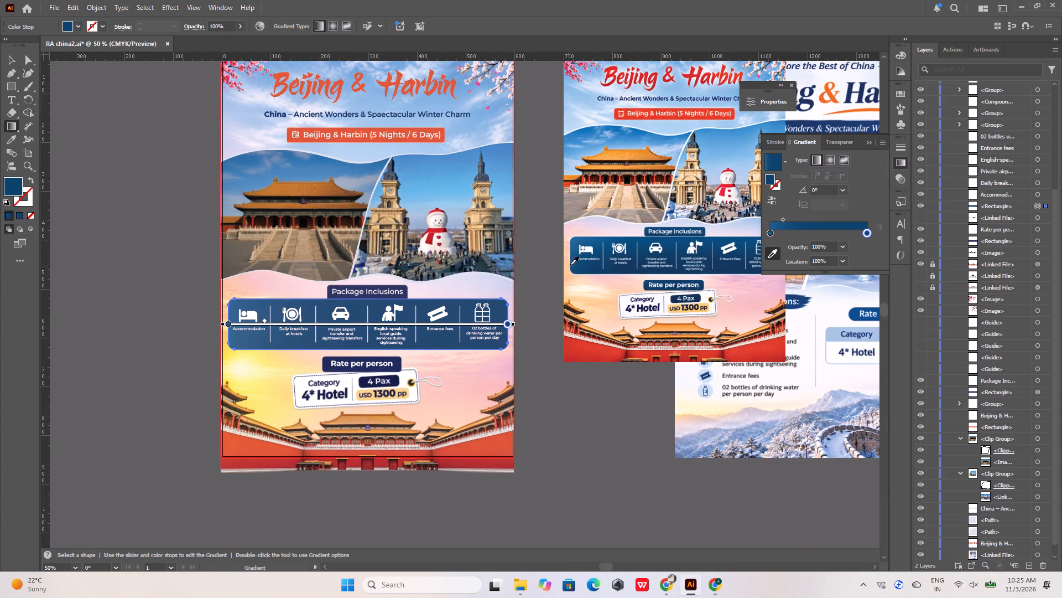
pyautogui.click(870, 140)
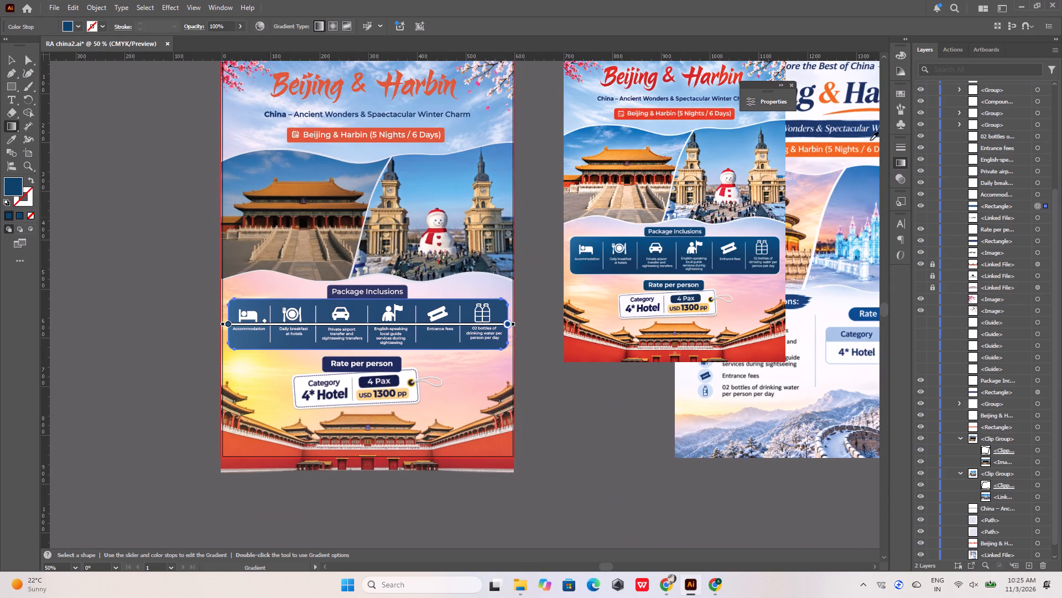
# Apply the same blue gradient fill to the rounded rectangle behind the Package Inclusions heading and deselect it.
pyautogui.keyDown('alt'); pyautogui.scroll(4, 369, 297); pyautogui.keyUp('alt')
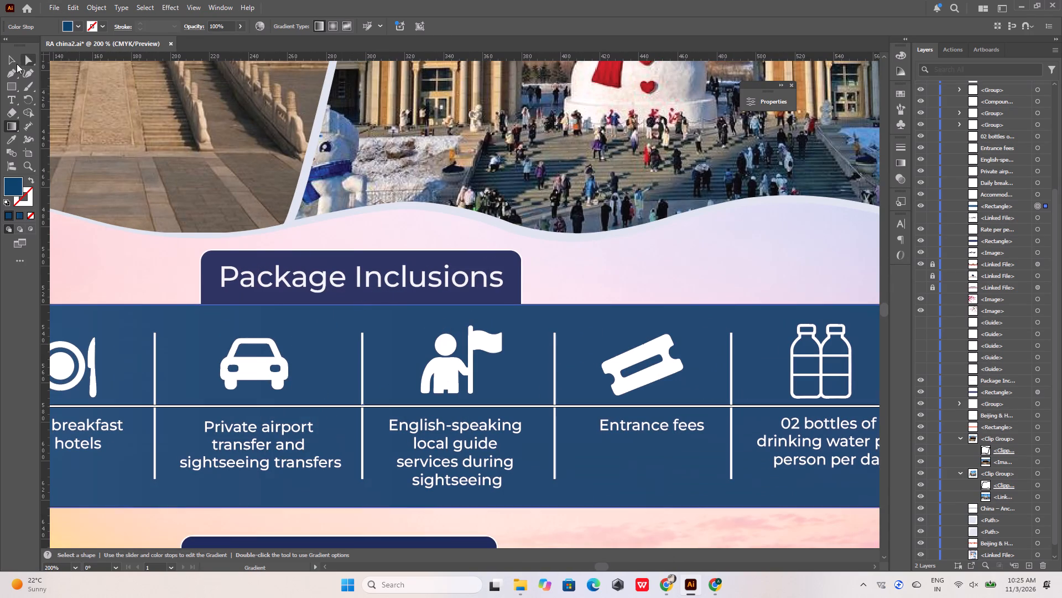
pyautogui.click(11, 61)
pyautogui.click(309, 264)
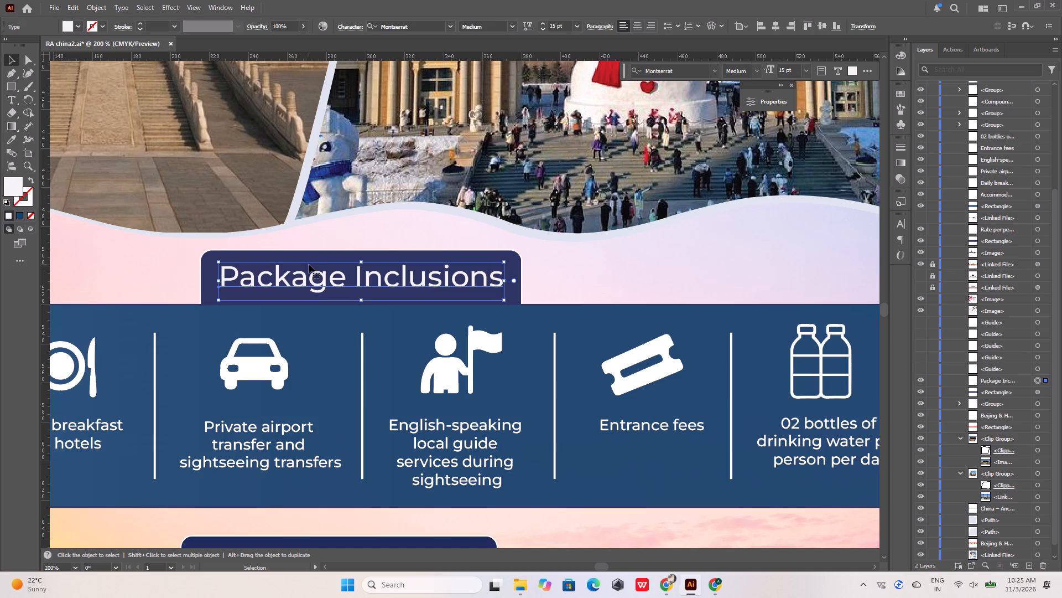
pyautogui.click(205, 285)
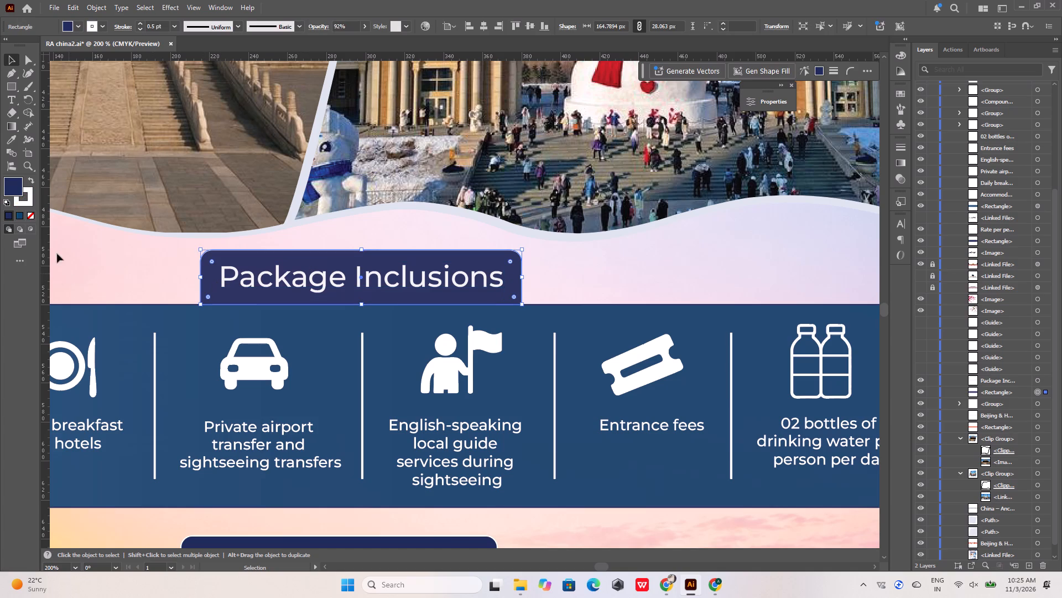
pyautogui.click(19, 215)
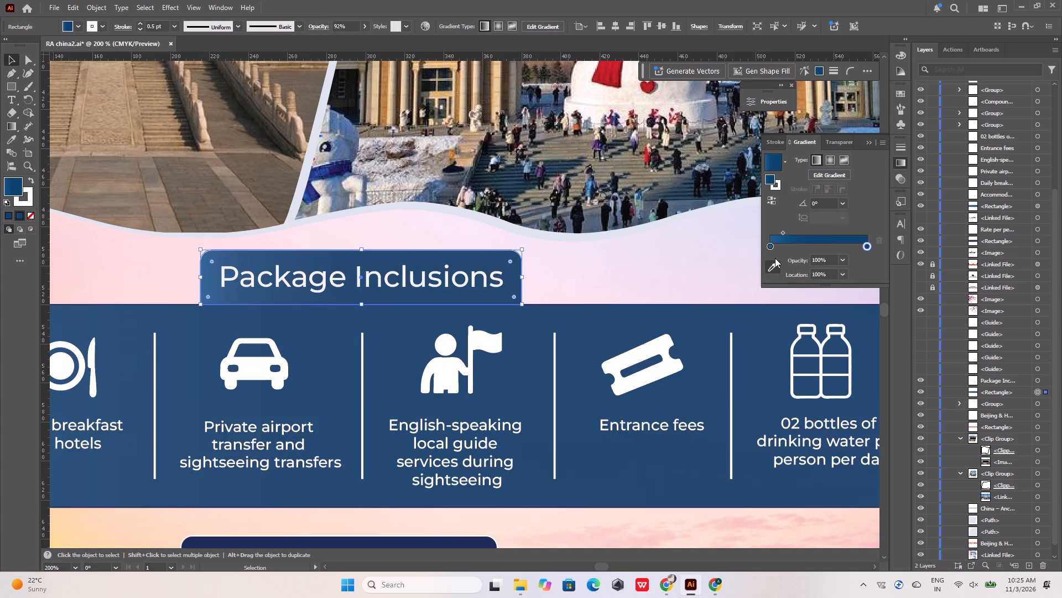
pyautogui.click(872, 142)
pyautogui.click(721, 232)
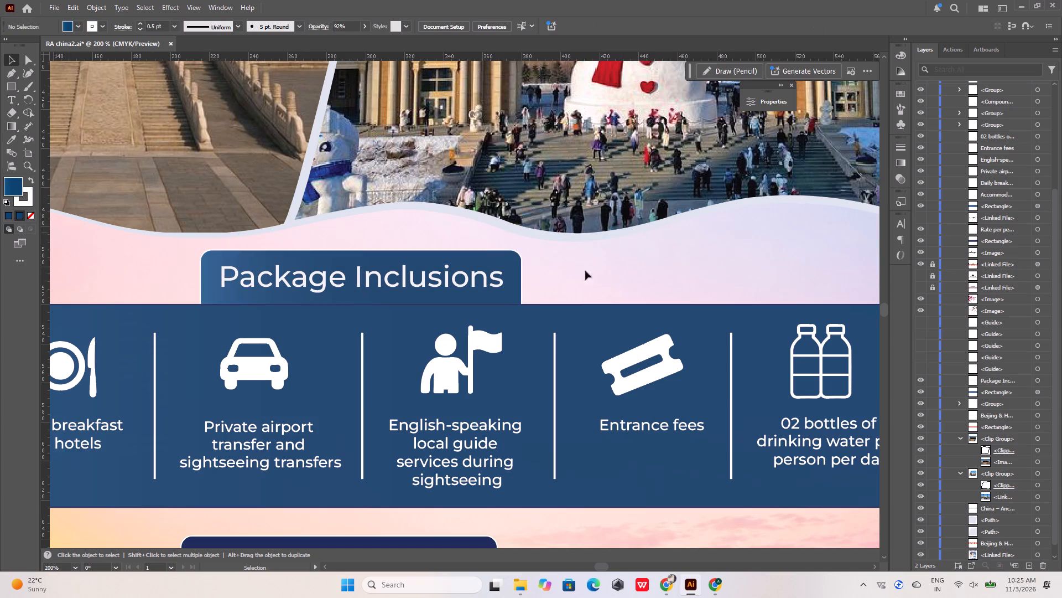
# Change the outline of the large Package Inclusions box to white, FFFFFF.
pyautogui.keyDown('alt'); pyautogui.scroll(-4, 361, 317); pyautogui.keyUp('alt')
pyautogui.keyDown('alt'); pyautogui.scroll(3, 365, 311); pyautogui.keyUp('alt')
pyautogui.keyDown('alt'); pyautogui.scroll(-3, 289, 276); pyautogui.keyUp('alt')
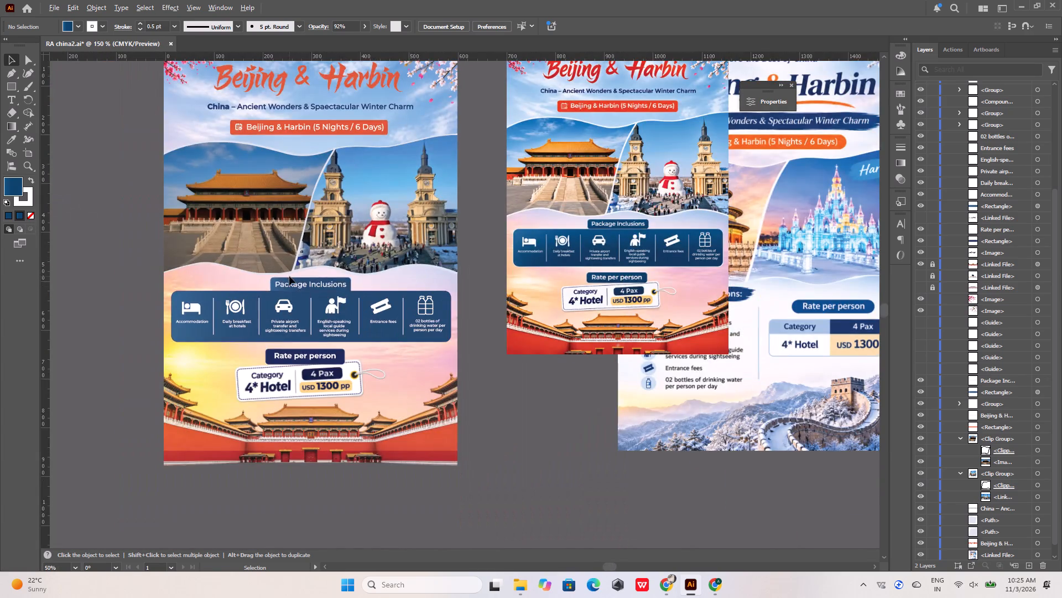
pyautogui.keyDown('alt'); pyautogui.scroll(5, 315, 292); pyautogui.keyUp('alt')
pyautogui.keyDown('alt'); pyautogui.scroll(4, 514, 289); pyautogui.keyUp('alt')
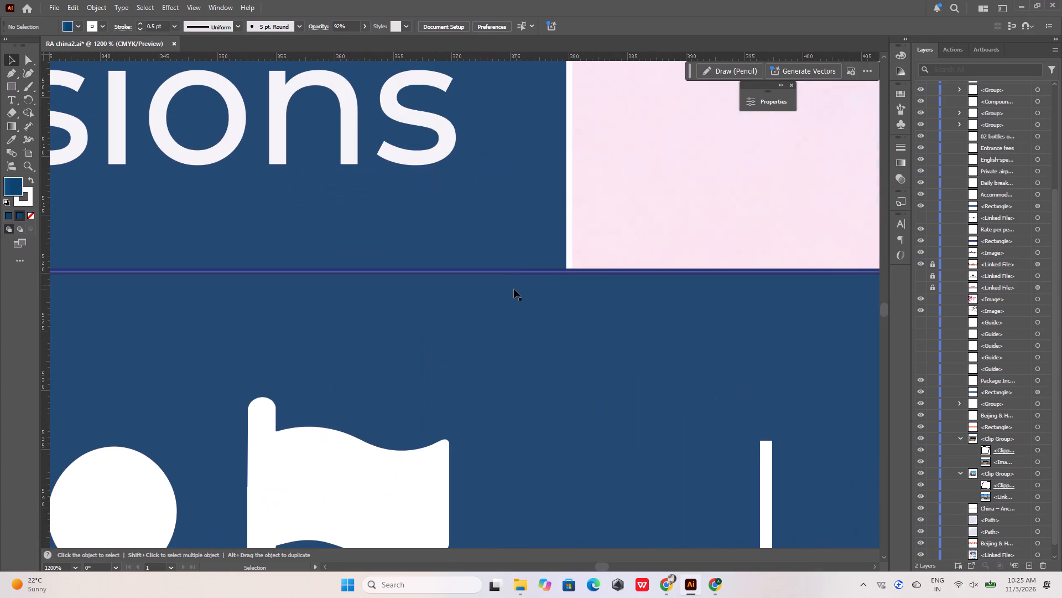
pyautogui.click(518, 272)
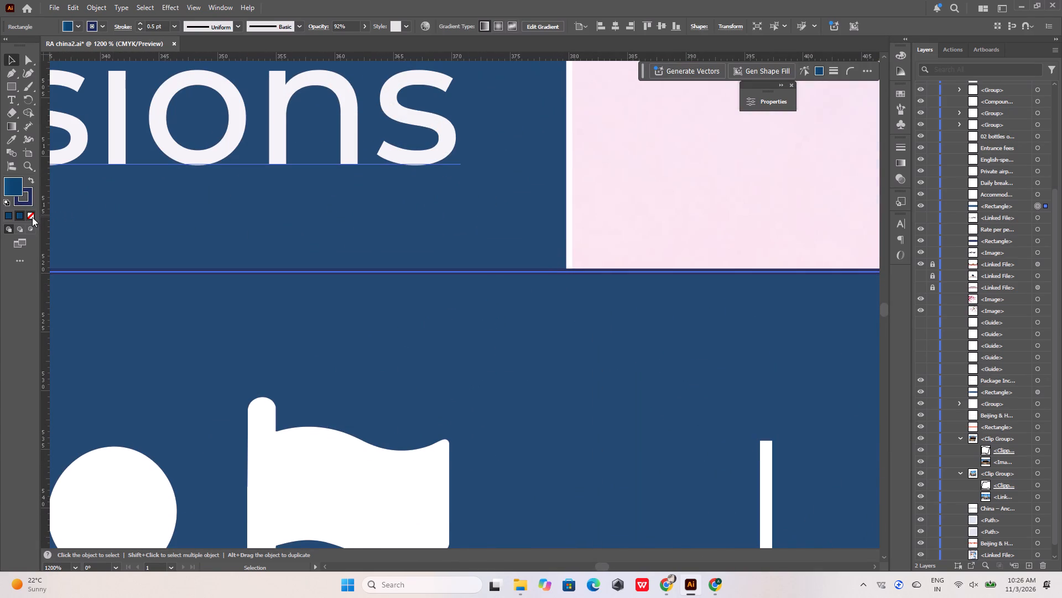
pyautogui.click(29, 203)
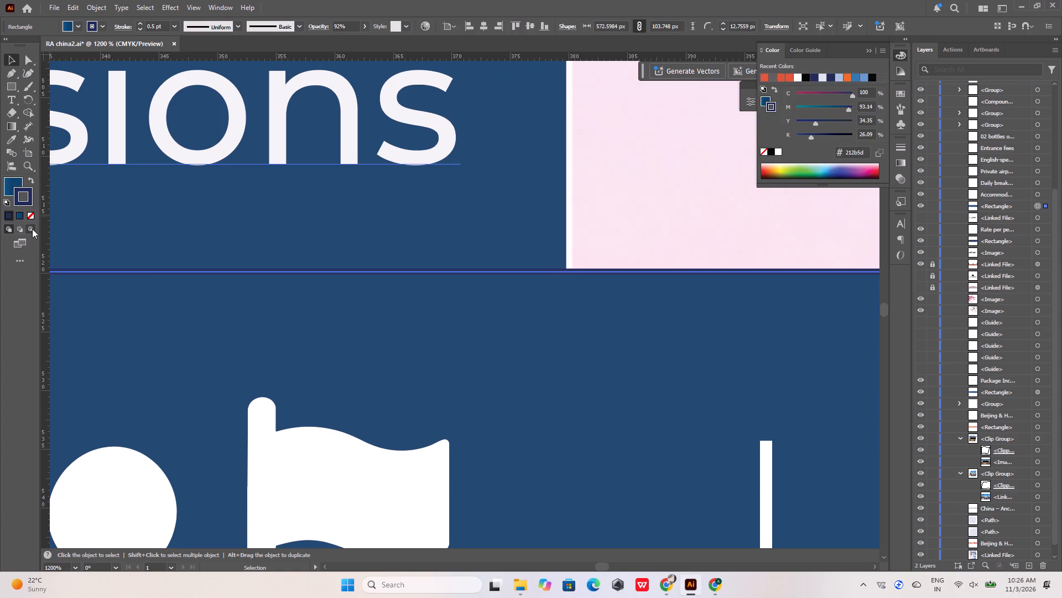
pyautogui.click(32, 216)
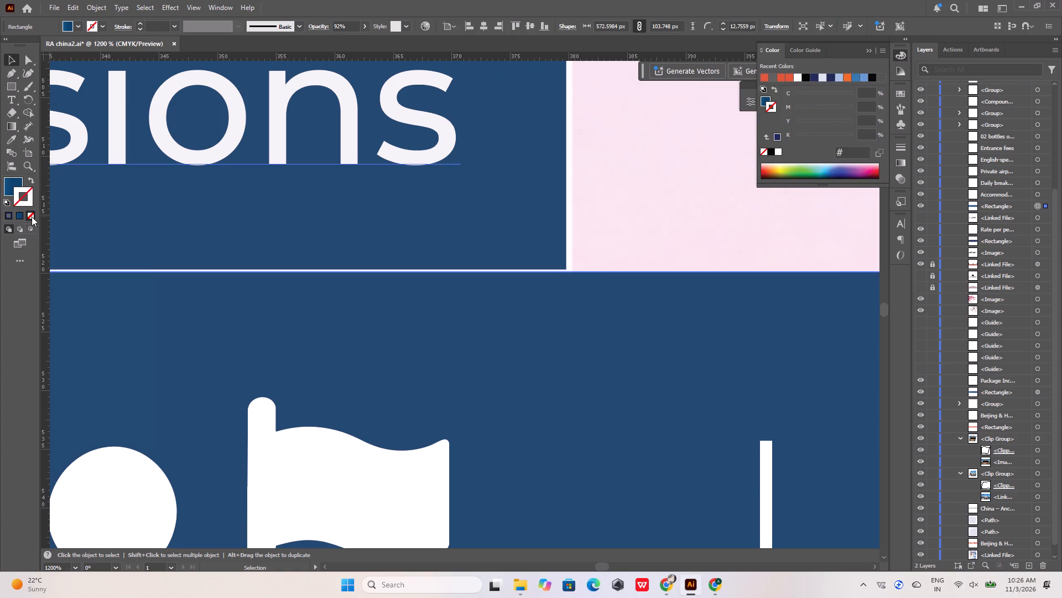
pyautogui.click(32, 216)
pyautogui.doubleClick(29, 188)
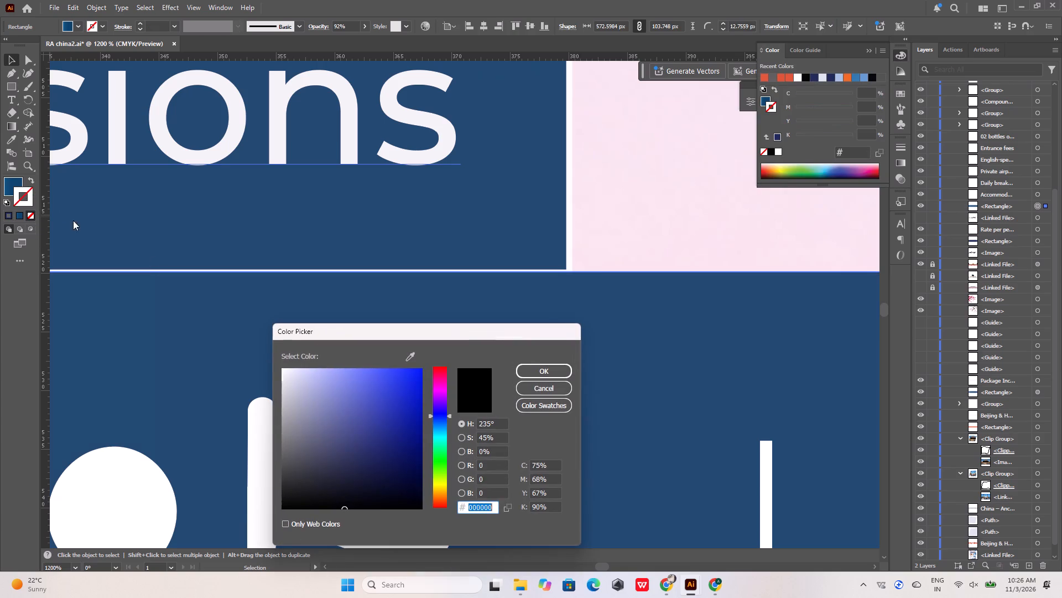
pyautogui.moveTo(321, 408); pyautogui.dragTo(258, 347)
pyautogui.click(547, 371)
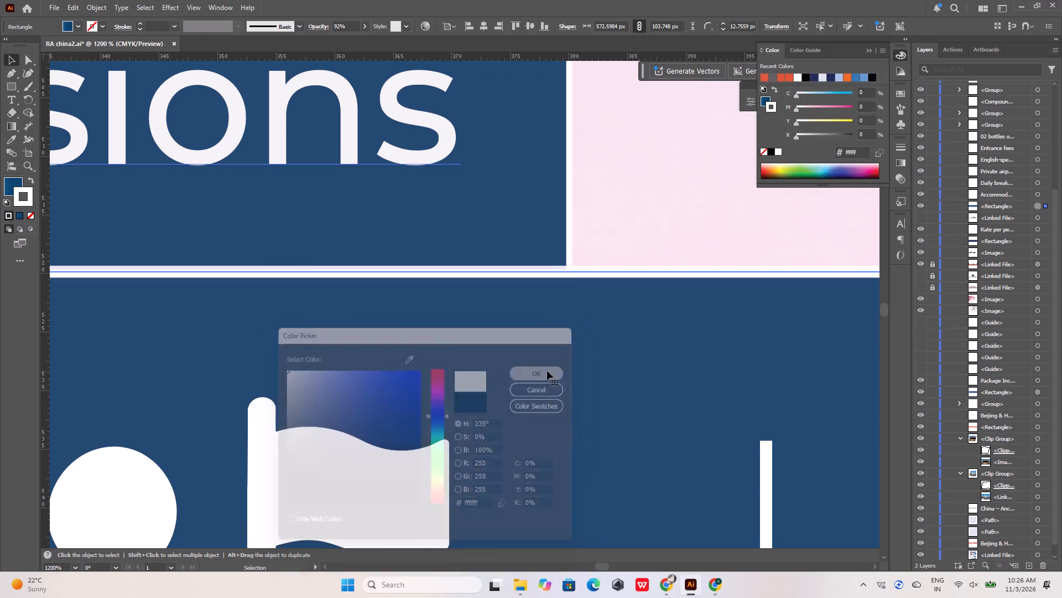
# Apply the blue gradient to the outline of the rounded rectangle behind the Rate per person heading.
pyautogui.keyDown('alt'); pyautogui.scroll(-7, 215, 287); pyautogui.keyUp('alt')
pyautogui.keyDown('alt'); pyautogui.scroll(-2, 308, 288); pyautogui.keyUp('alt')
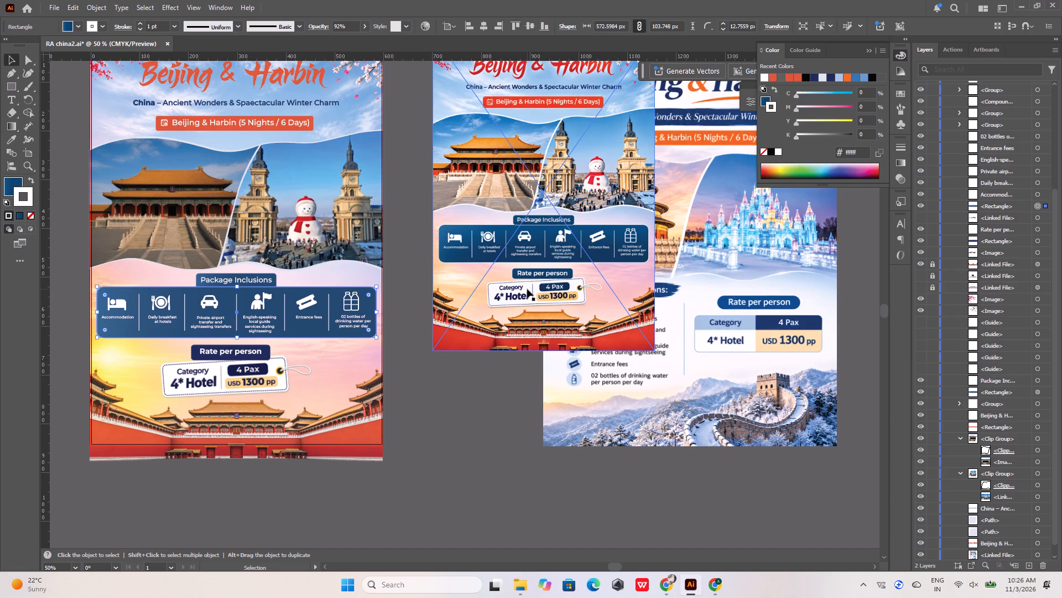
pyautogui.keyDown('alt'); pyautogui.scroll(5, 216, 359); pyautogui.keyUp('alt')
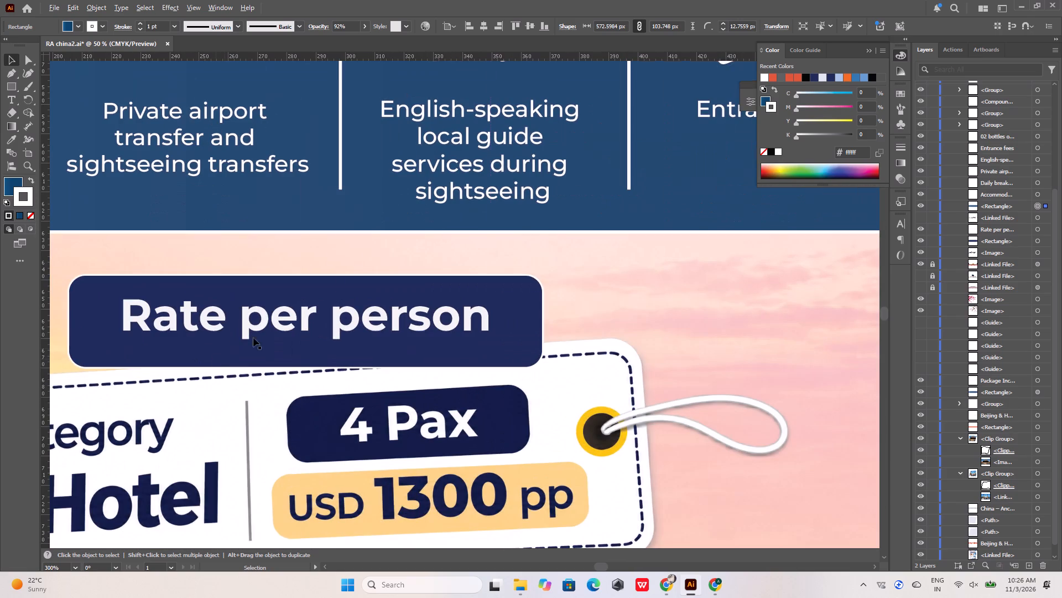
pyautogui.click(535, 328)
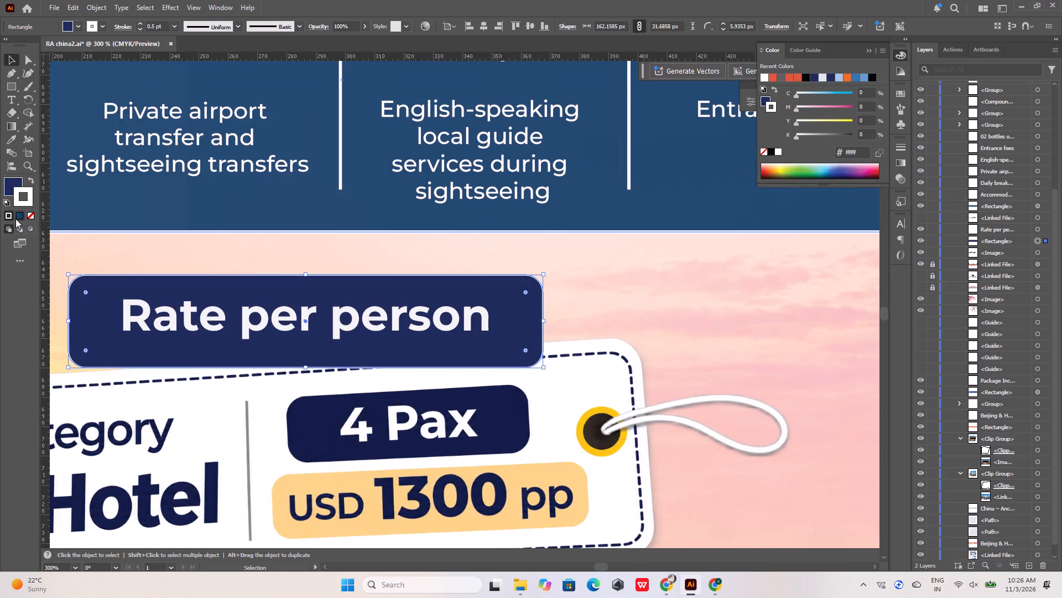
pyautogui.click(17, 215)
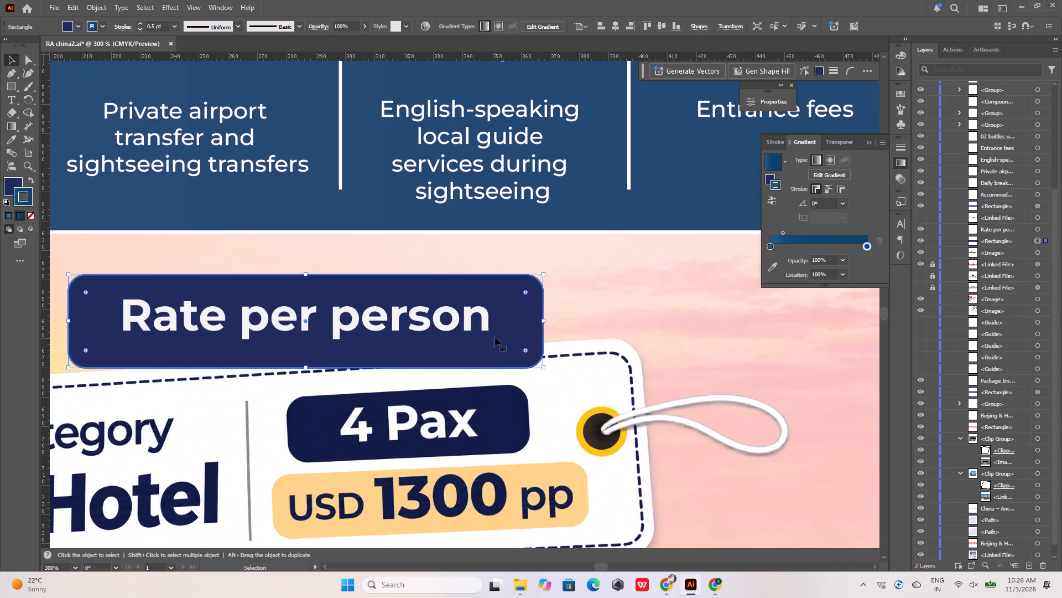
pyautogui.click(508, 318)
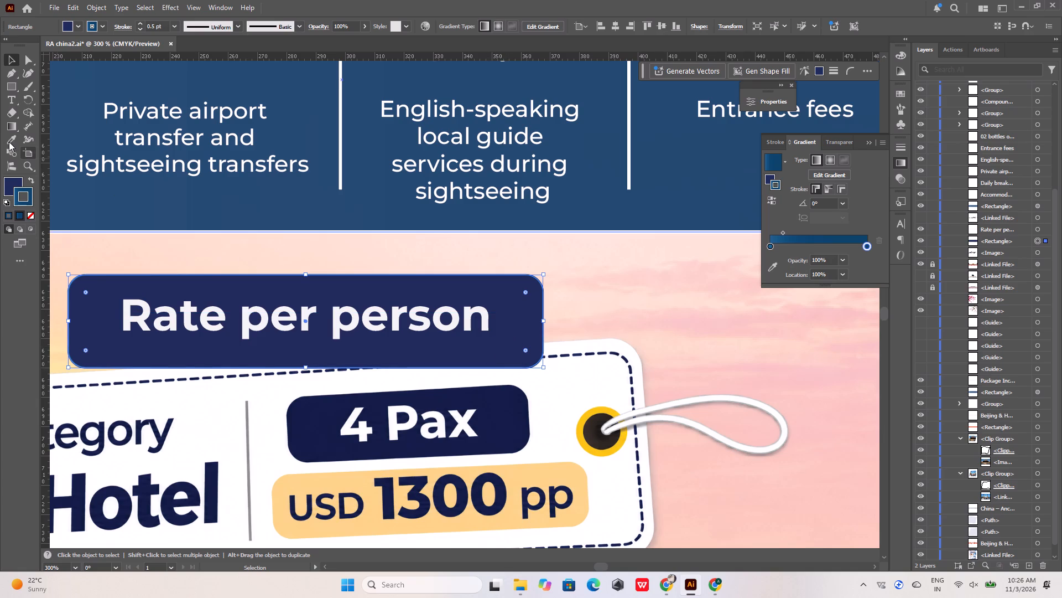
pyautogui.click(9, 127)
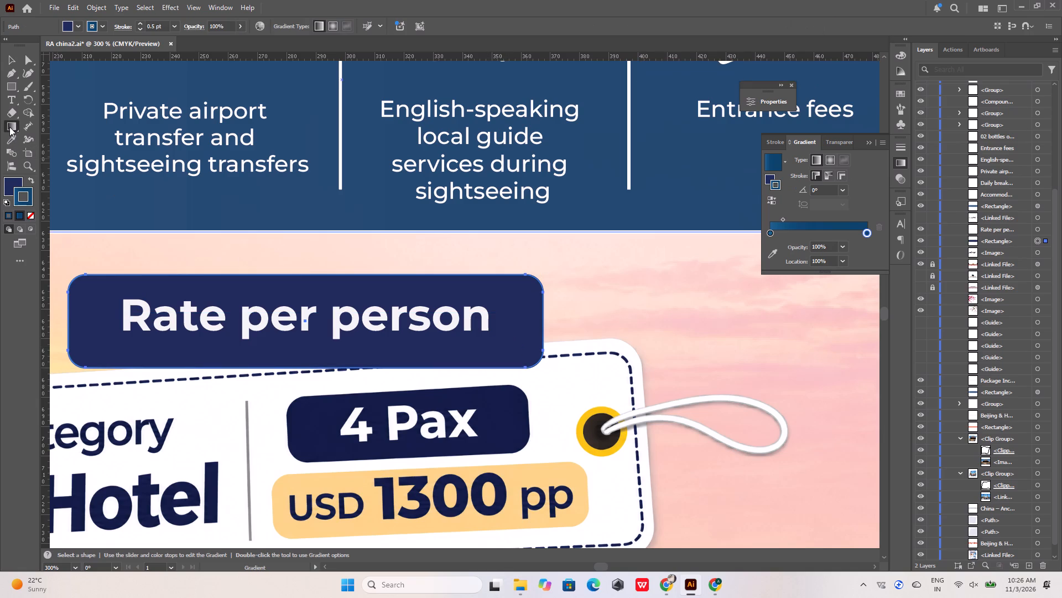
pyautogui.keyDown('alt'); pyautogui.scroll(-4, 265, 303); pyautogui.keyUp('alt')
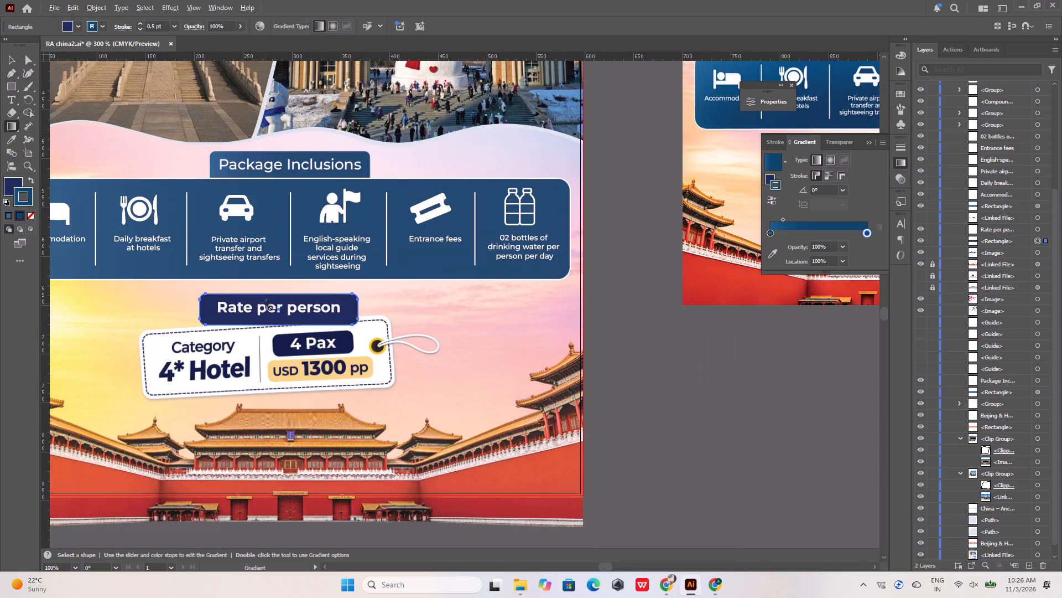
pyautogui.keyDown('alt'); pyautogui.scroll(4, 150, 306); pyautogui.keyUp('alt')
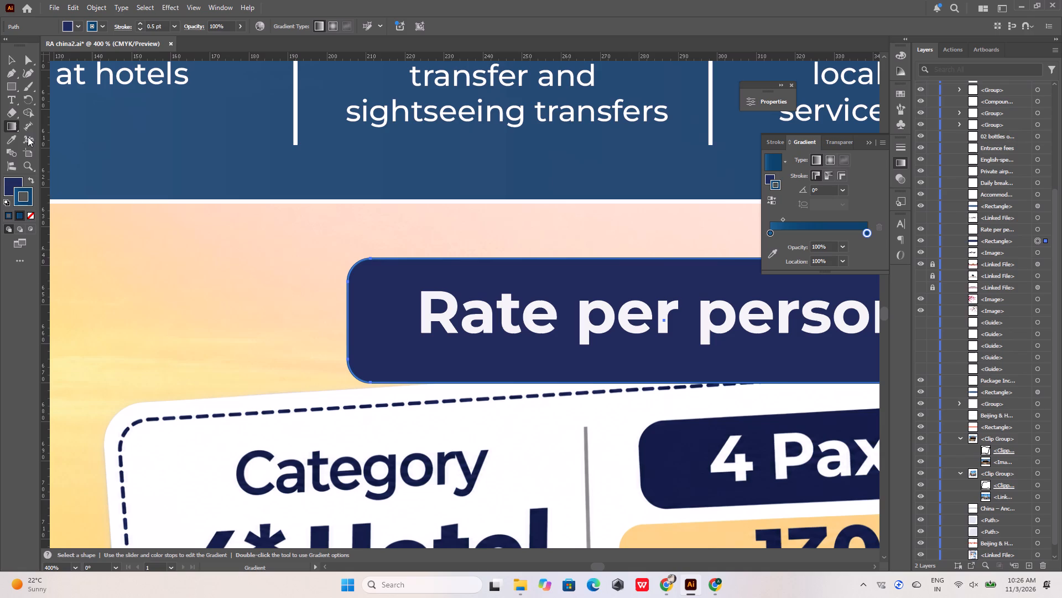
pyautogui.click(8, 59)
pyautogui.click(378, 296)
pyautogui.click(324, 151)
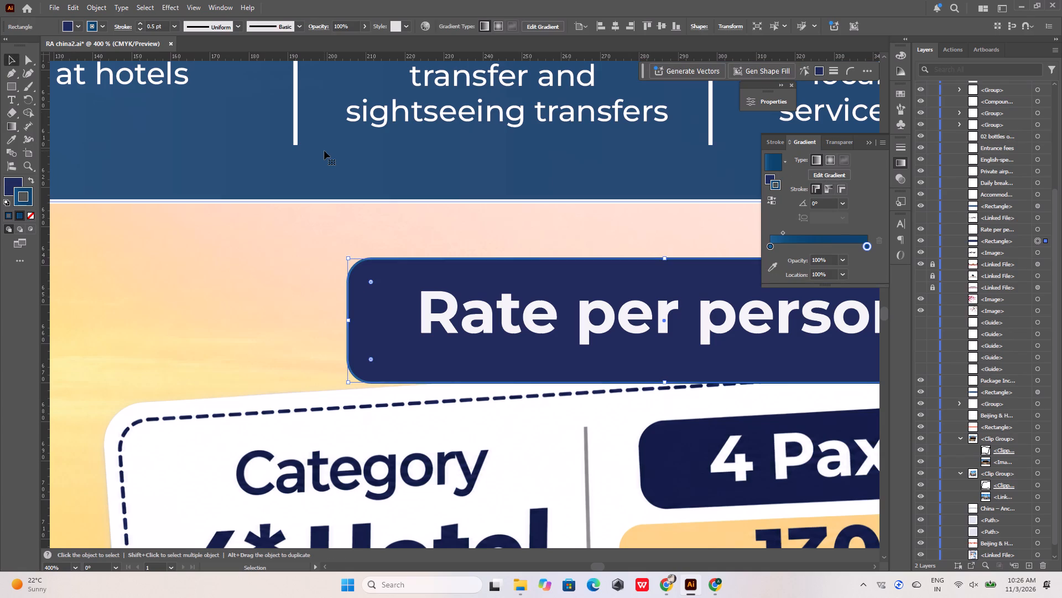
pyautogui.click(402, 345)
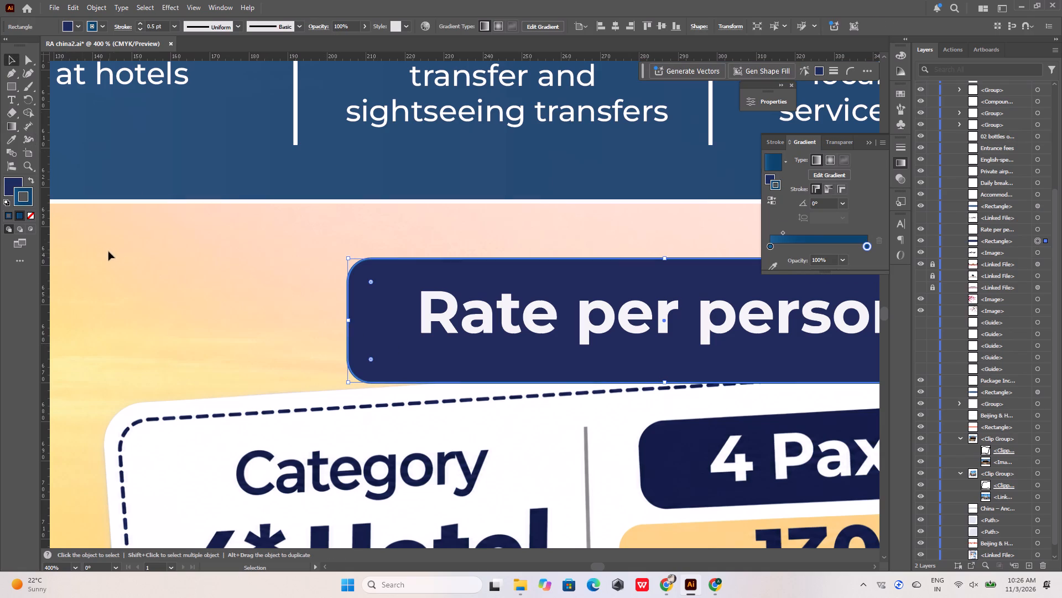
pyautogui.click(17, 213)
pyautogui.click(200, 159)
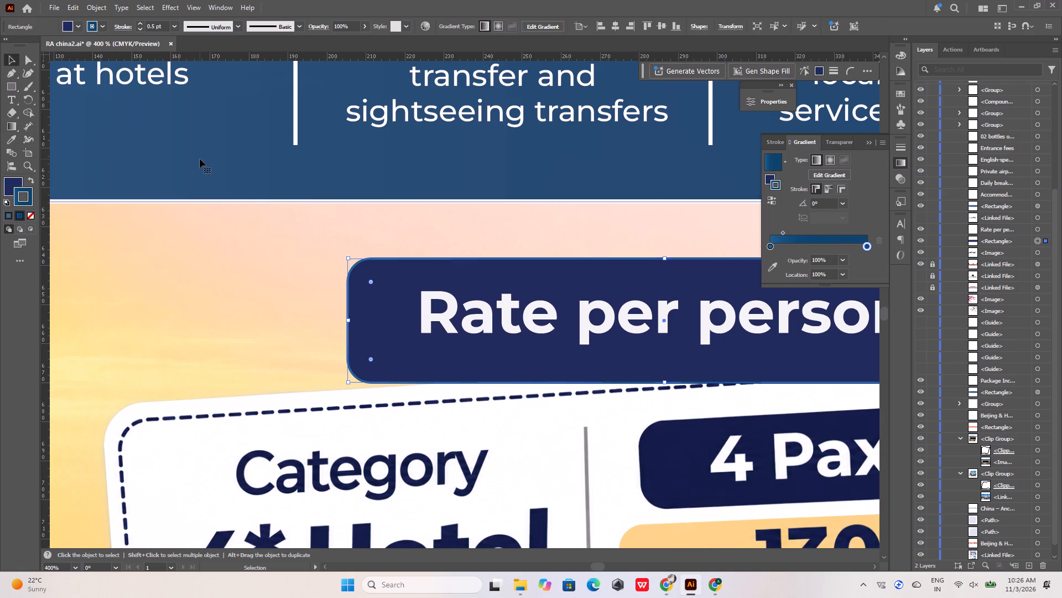
# Remove the outline of the rectangle behind Rate per person, fill it with the same blue gradient, and deselect it.
pyautogui.click(385, 318)
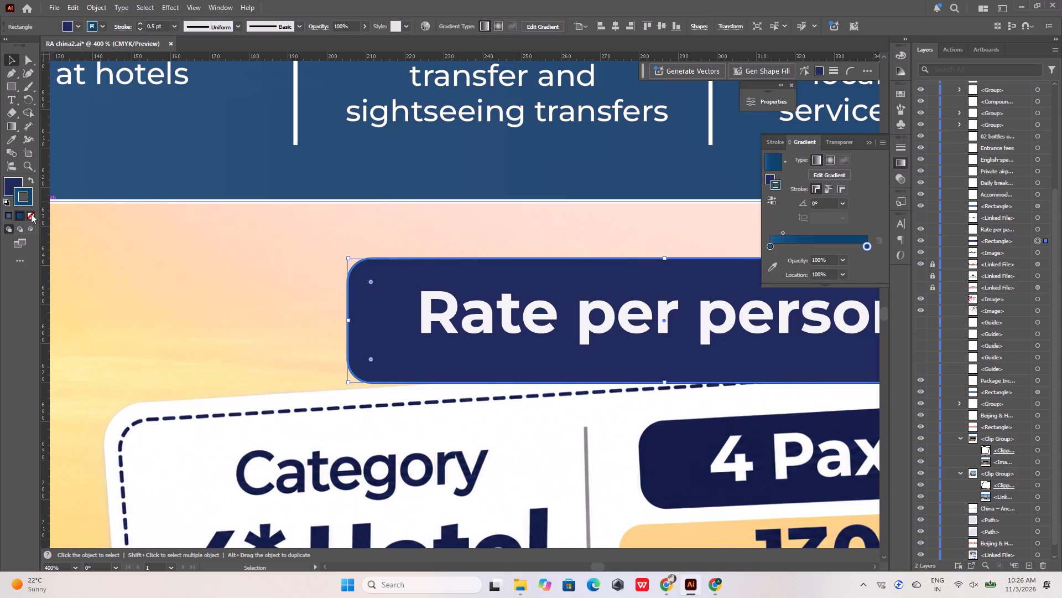
pyautogui.click(31, 214)
pyautogui.click(11, 181)
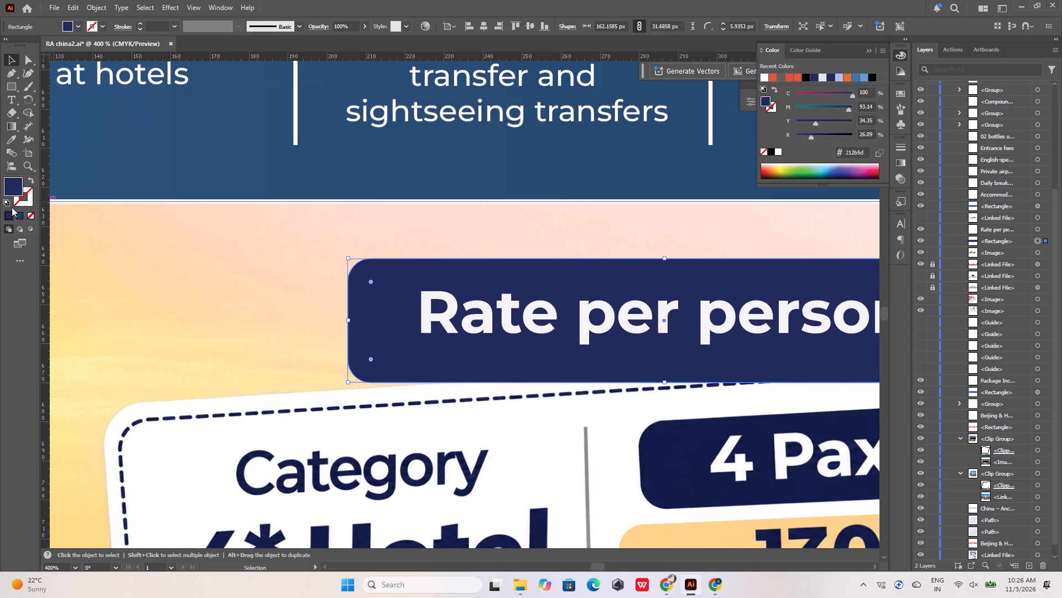
pyautogui.click(19, 215)
pyautogui.keyDown('alt'); pyautogui.scroll(-4, 162, 276); pyautogui.keyUp('alt')
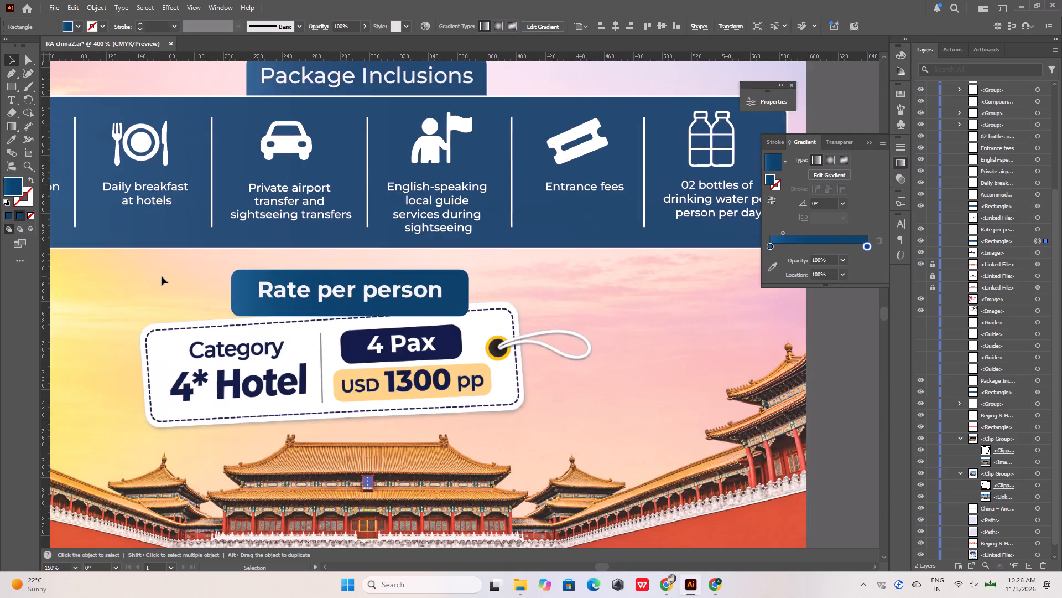
pyautogui.keyDown('alt'); pyautogui.scroll(-1, 162, 276); pyautogui.keyUp('alt')
pyautogui.click(867, 140)
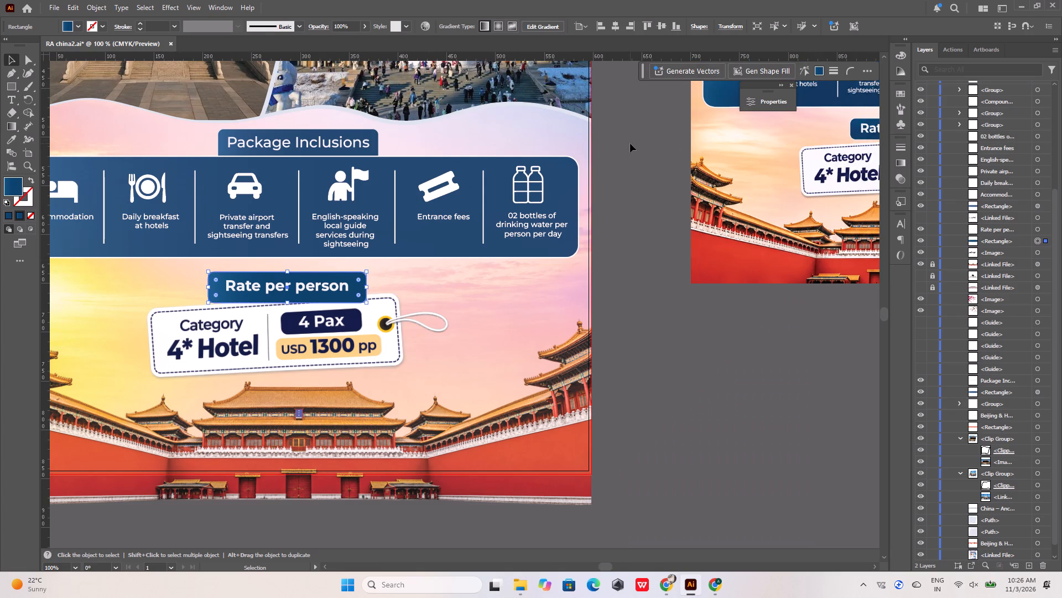
pyautogui.click(630, 143)
# Compare the flyer's Beijing & Harbin title with the reference poster's title, leaving the flyer's title selected.
pyautogui.keyDown('alt'); pyautogui.scroll(-3, 372, 313); pyautogui.keyUp('alt')
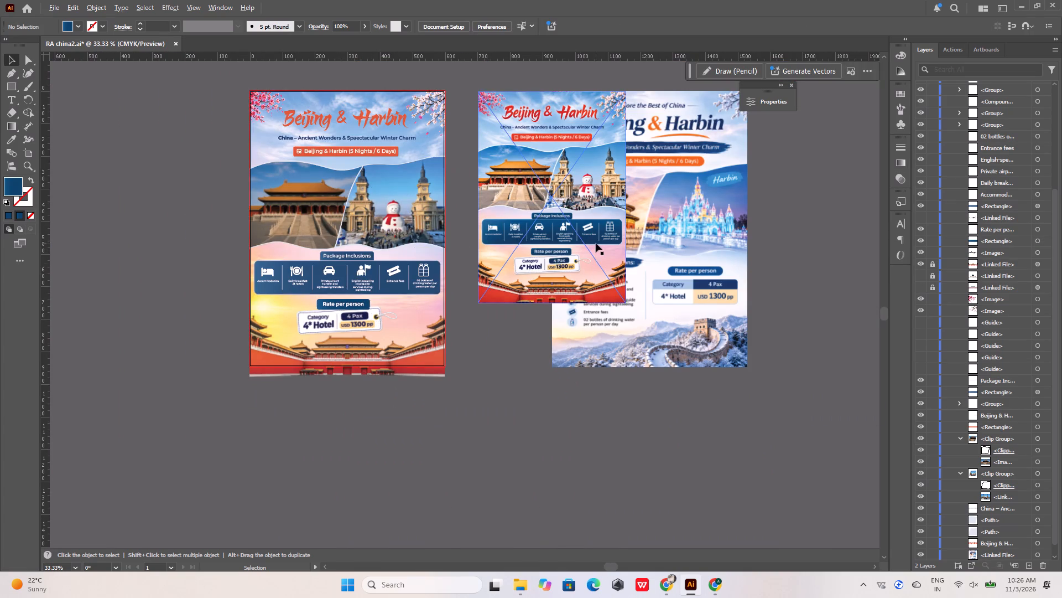
pyautogui.keyDown('alt'); pyautogui.scroll(3, 596, 243); pyautogui.keyUp('alt')
pyautogui.scroll(19, 591, 262)
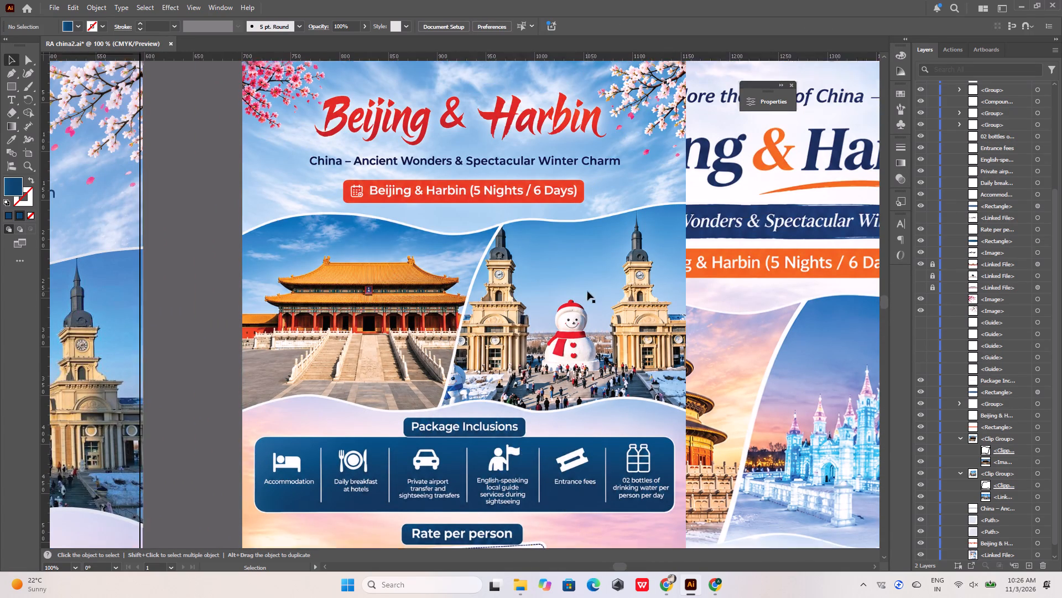
pyautogui.scroll(2, 587, 291)
pyautogui.keyDown('alt'); pyautogui.scroll(-4, 470, 267); pyautogui.keyUp('alt')
pyautogui.keyDown('alt'); pyautogui.scroll(5, 308, 239); pyautogui.keyUp('alt')
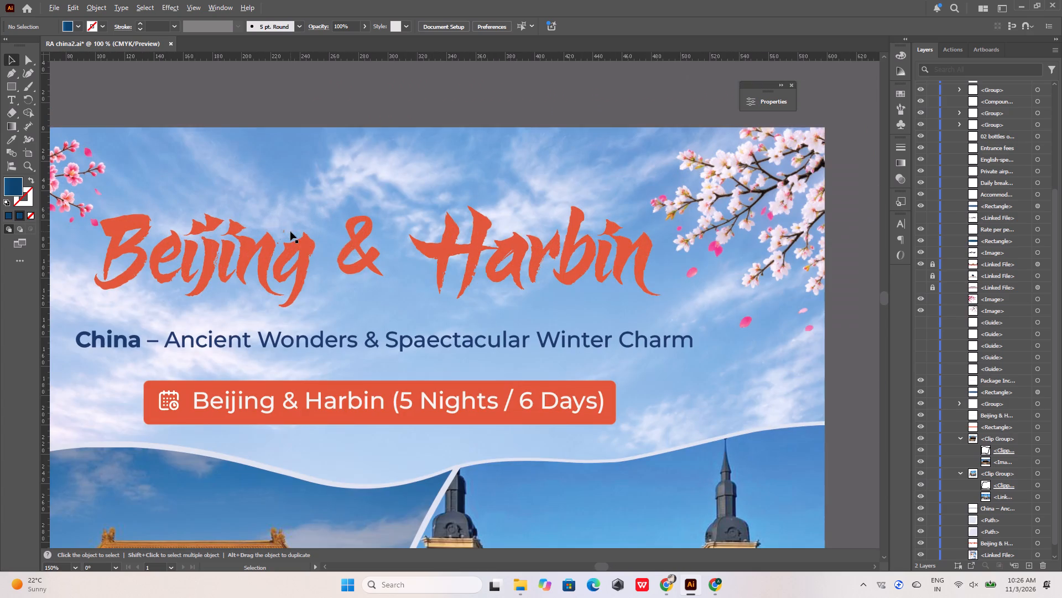
pyautogui.click(300, 242)
pyautogui.keyDown('alt'); pyautogui.scroll(-4, 300, 242); pyautogui.keyUp('alt')
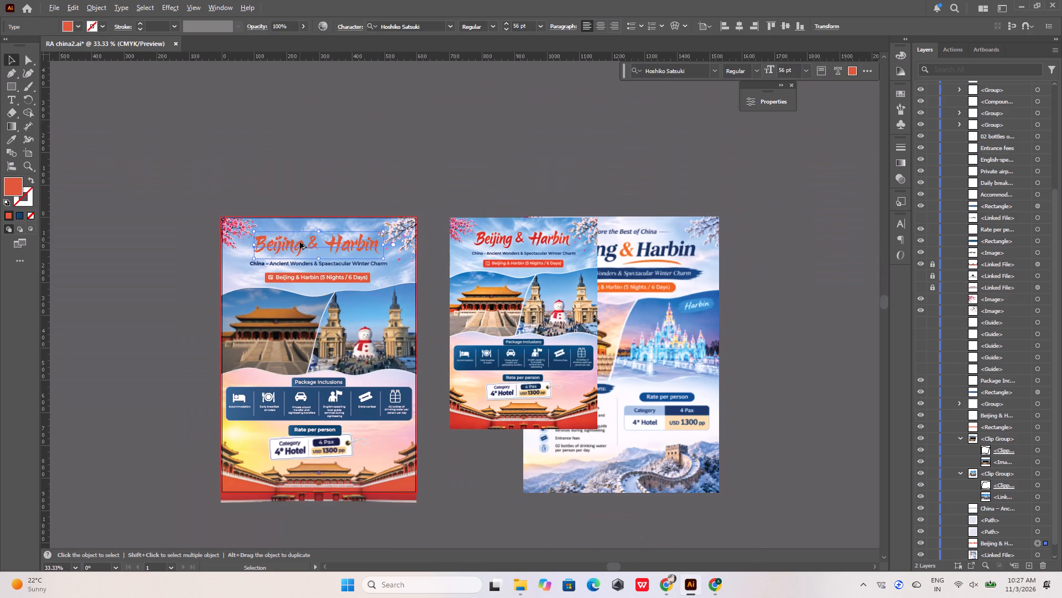
pyautogui.keyDown('alt'); pyautogui.scroll(2, 300, 242); pyautogui.keyUp('alt')
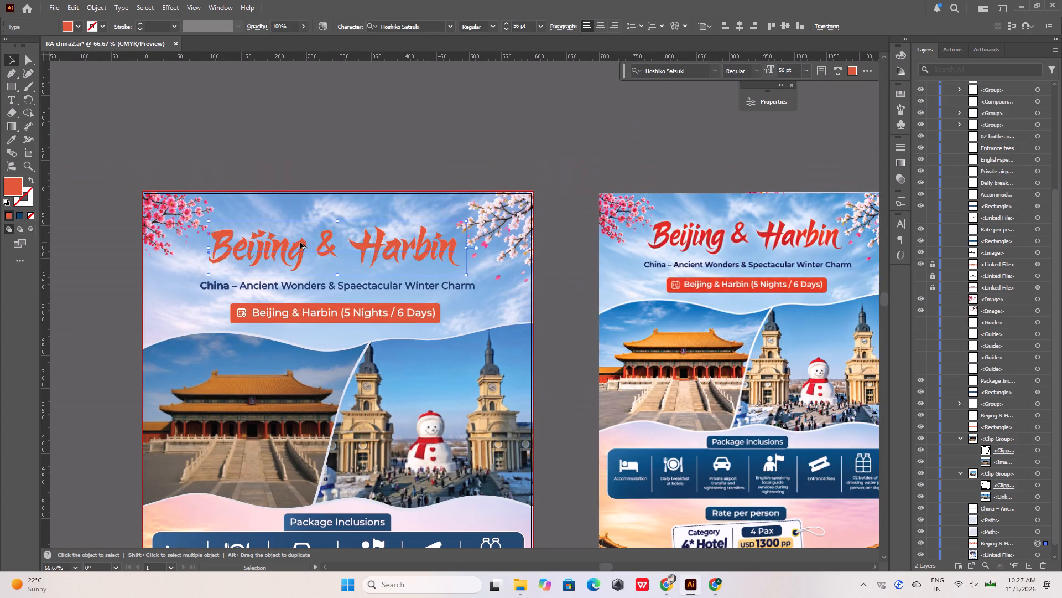
pyautogui.keyDown('alt'); pyautogui.scroll(2, 300, 242); pyautogui.keyUp('alt')
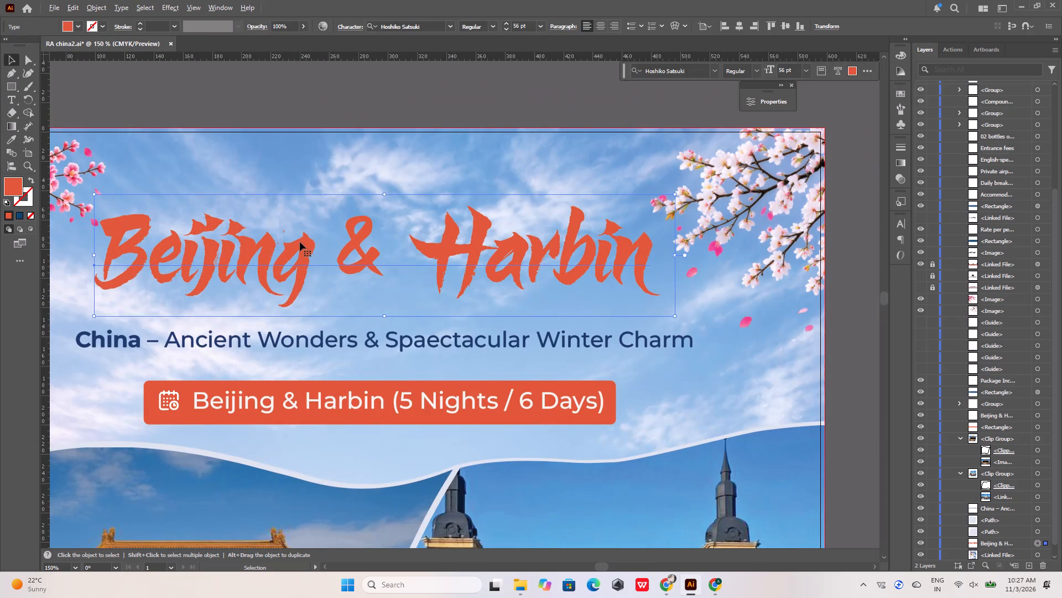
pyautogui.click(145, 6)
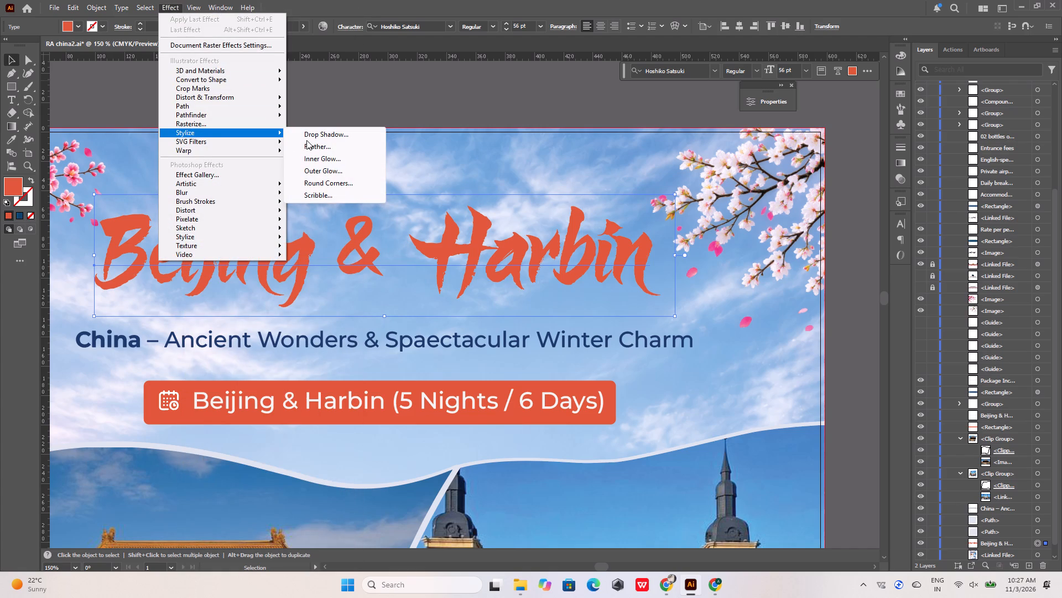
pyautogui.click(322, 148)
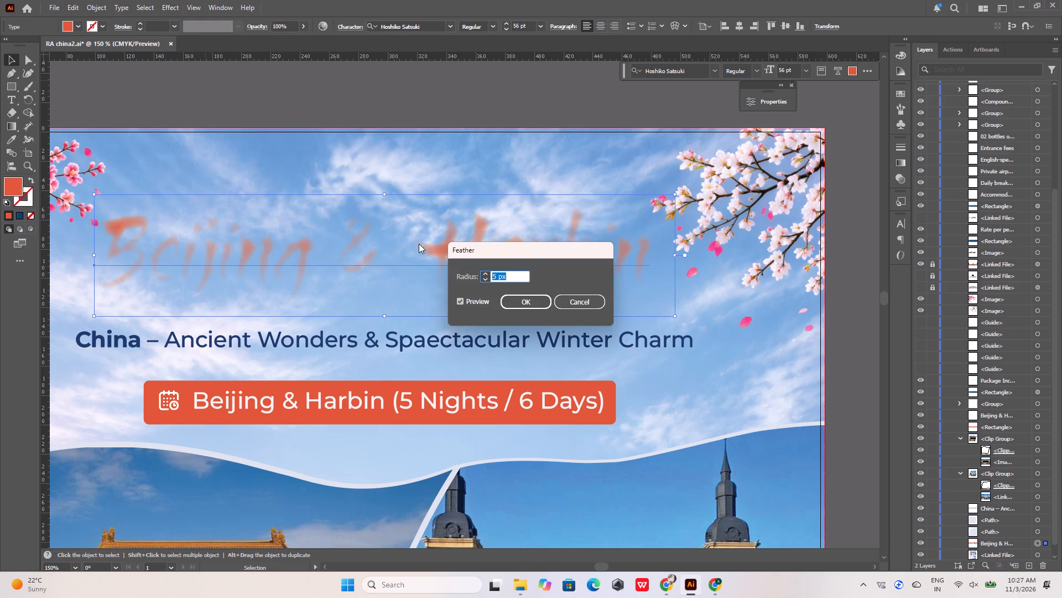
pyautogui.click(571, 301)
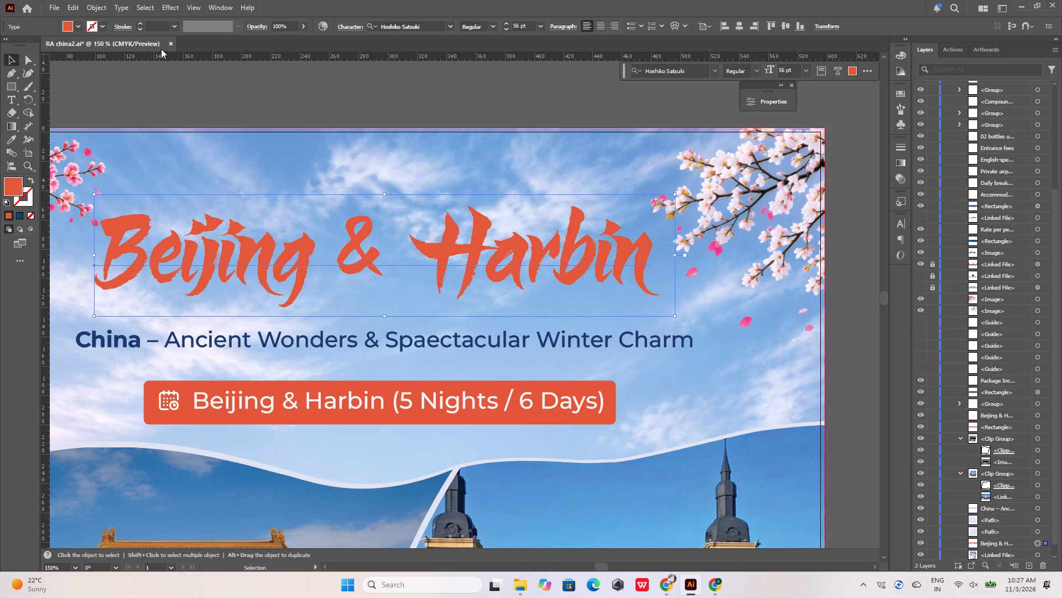
# Start a Drop Shadow effect on the Beijing & Harbin title and set the shadow colour to white, FFFFFF.
pyautogui.click(171, 6)
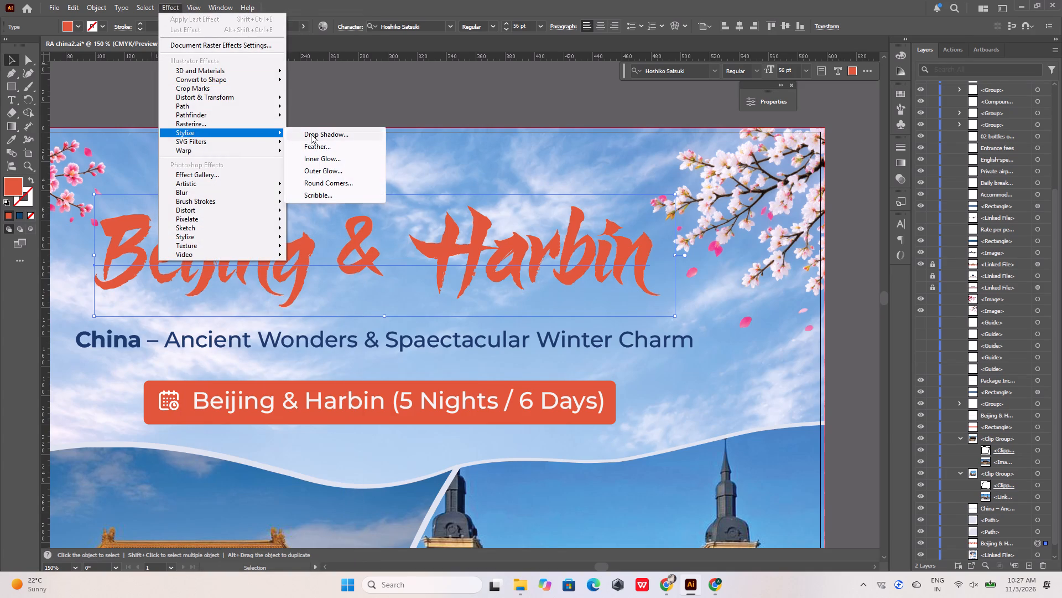
pyautogui.click(311, 134)
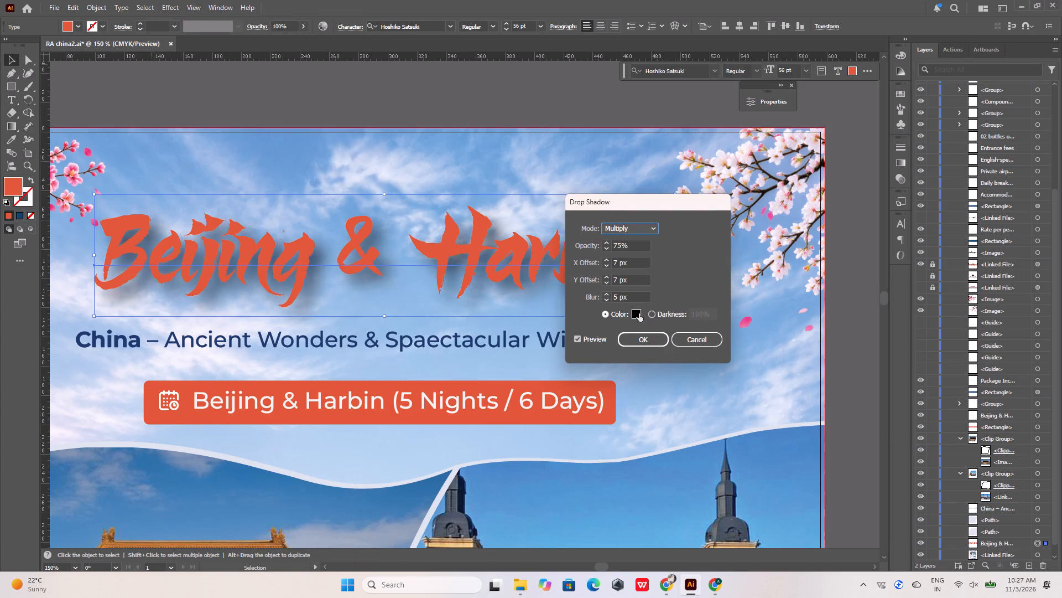
pyautogui.doubleClick(639, 313)
pyautogui.moveTo(368, 396); pyautogui.dragTo(275, 362)
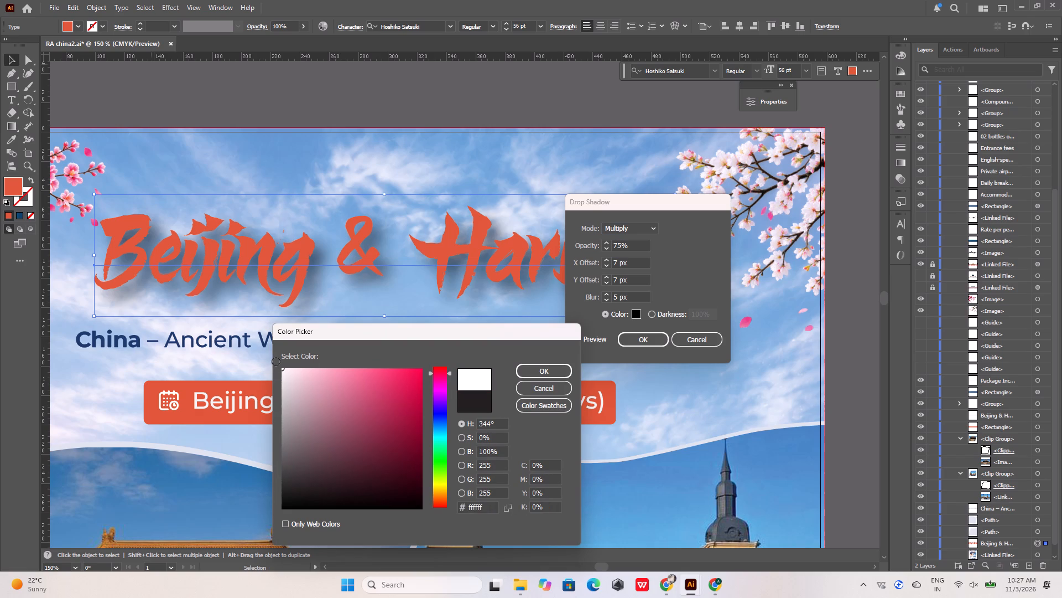
pyautogui.click(541, 378)
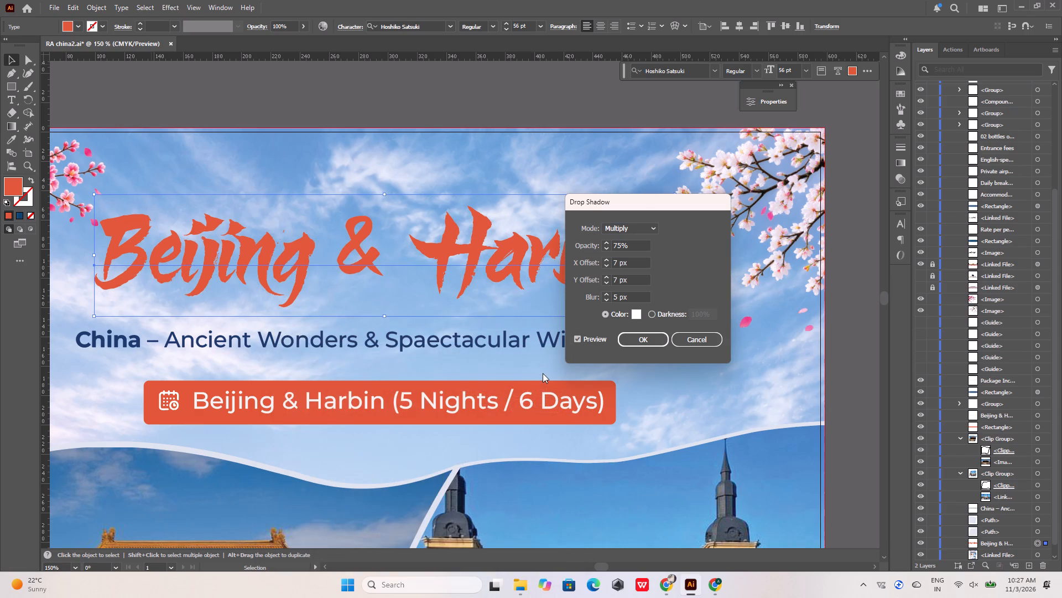
pyautogui.click(653, 314)
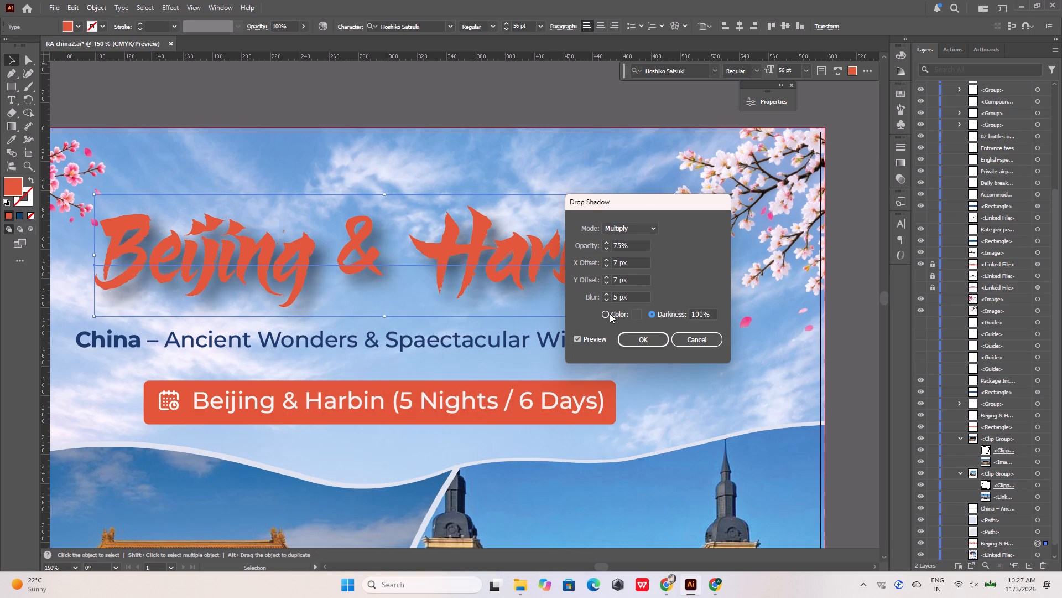
pyautogui.click(603, 313)
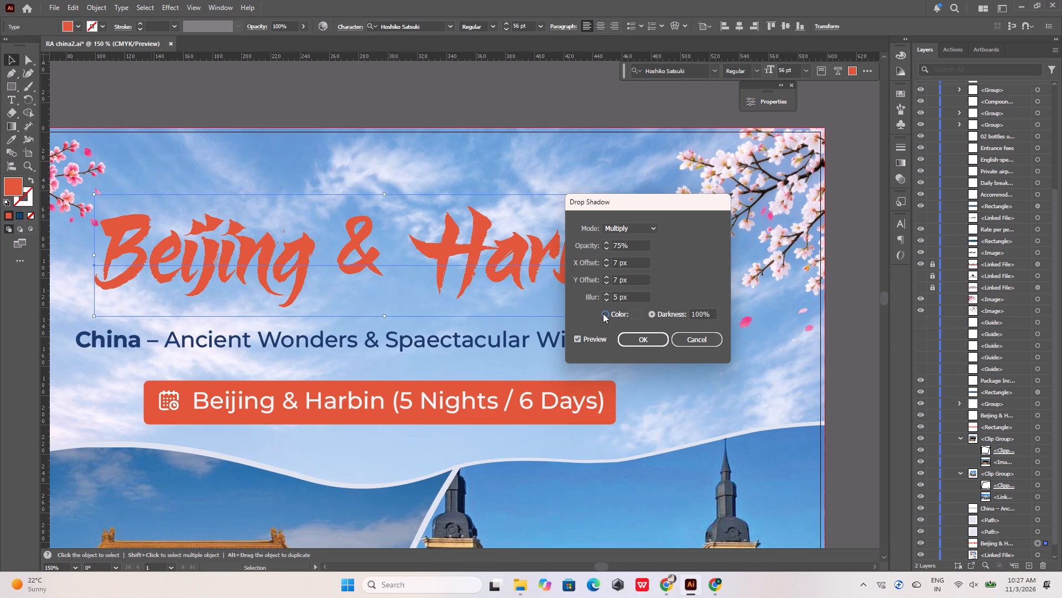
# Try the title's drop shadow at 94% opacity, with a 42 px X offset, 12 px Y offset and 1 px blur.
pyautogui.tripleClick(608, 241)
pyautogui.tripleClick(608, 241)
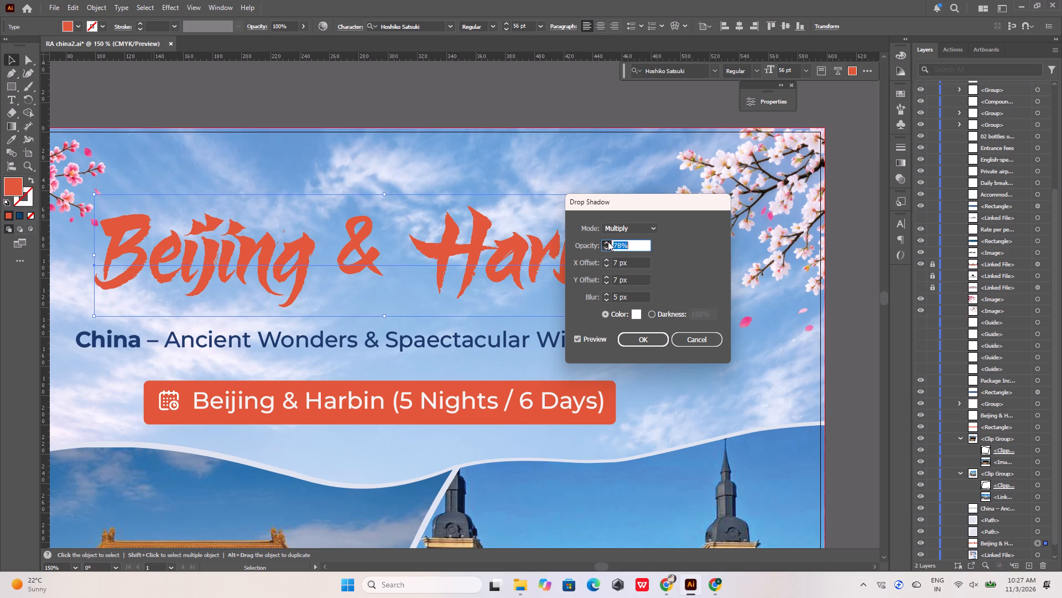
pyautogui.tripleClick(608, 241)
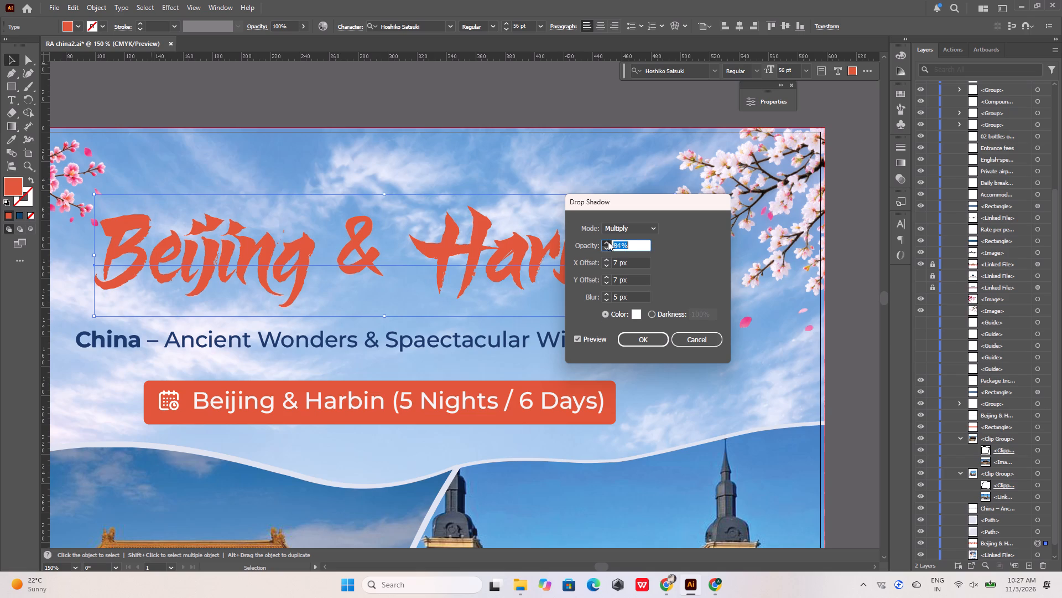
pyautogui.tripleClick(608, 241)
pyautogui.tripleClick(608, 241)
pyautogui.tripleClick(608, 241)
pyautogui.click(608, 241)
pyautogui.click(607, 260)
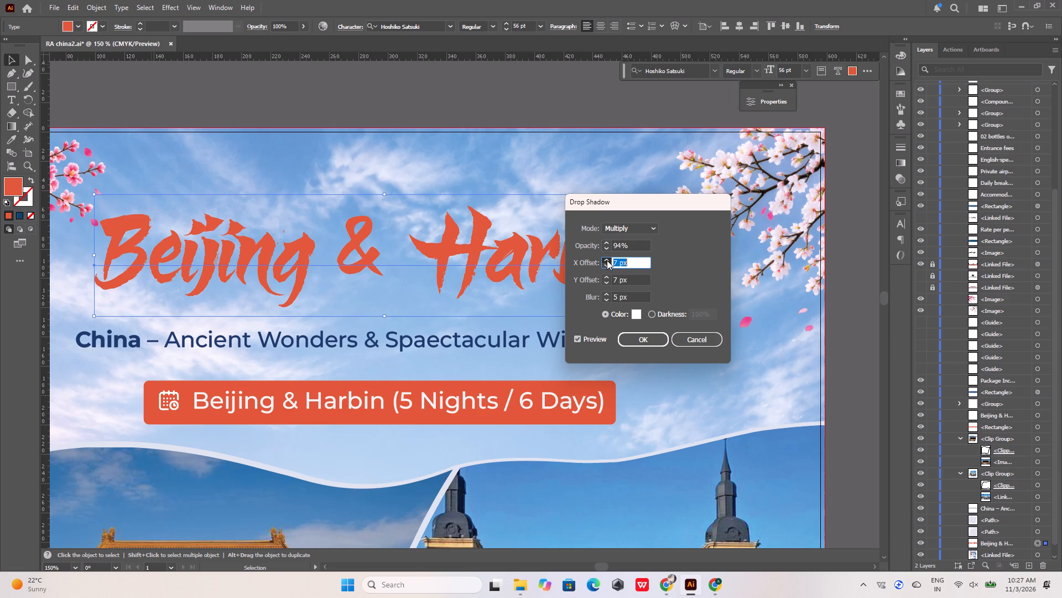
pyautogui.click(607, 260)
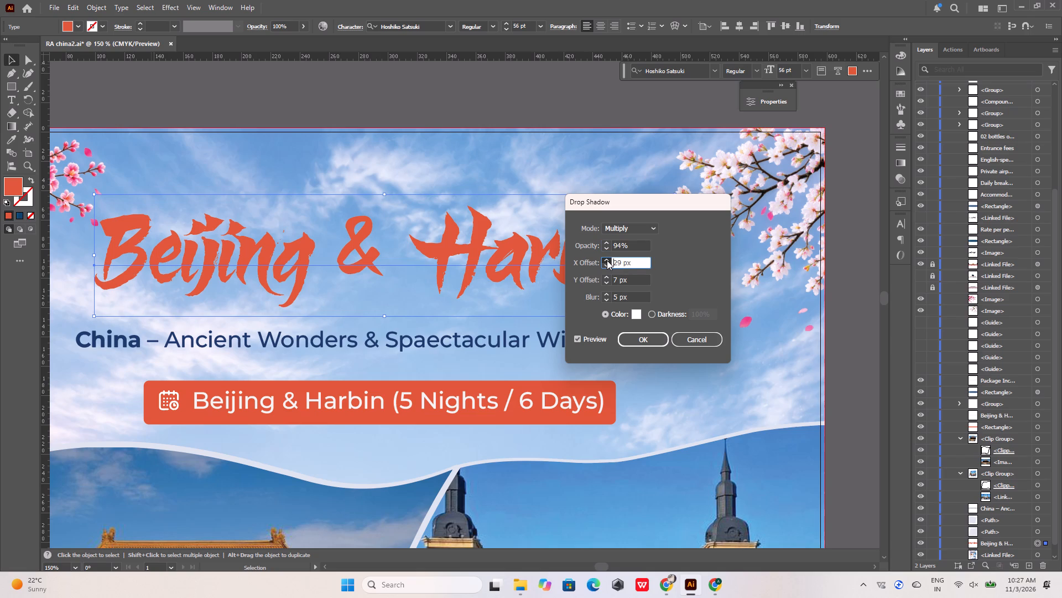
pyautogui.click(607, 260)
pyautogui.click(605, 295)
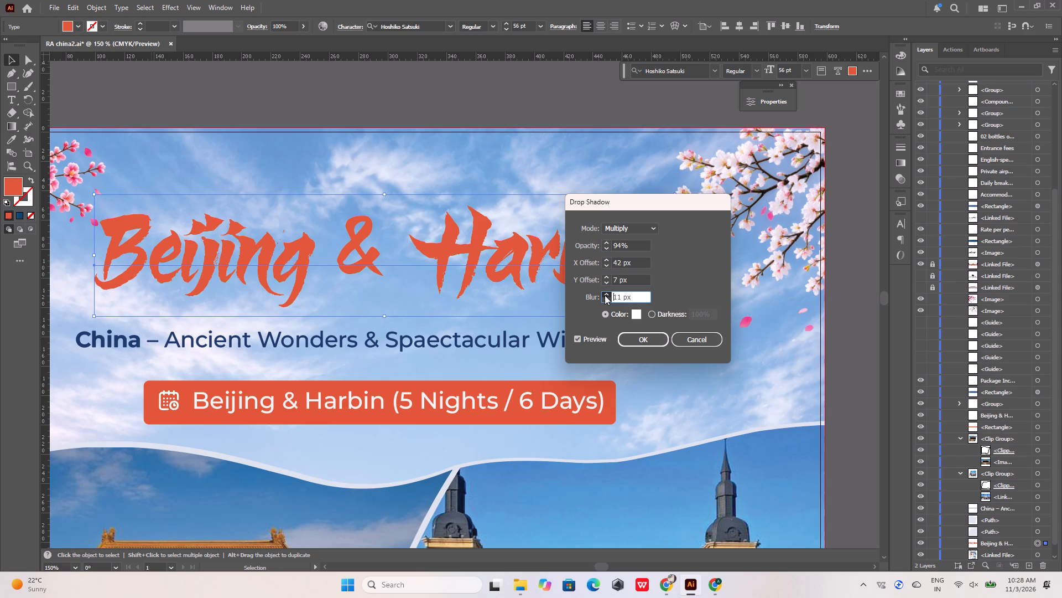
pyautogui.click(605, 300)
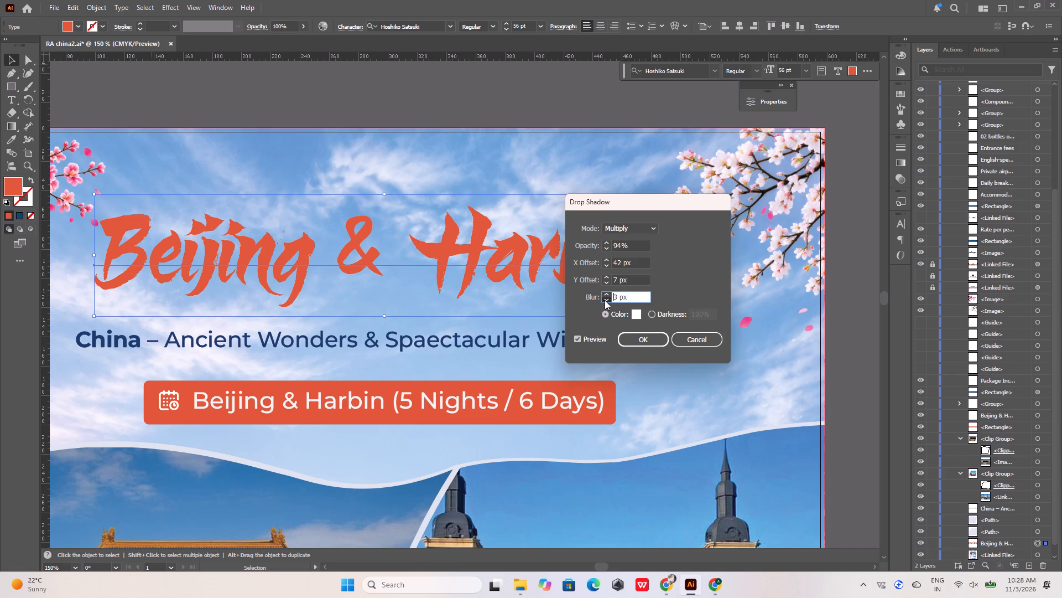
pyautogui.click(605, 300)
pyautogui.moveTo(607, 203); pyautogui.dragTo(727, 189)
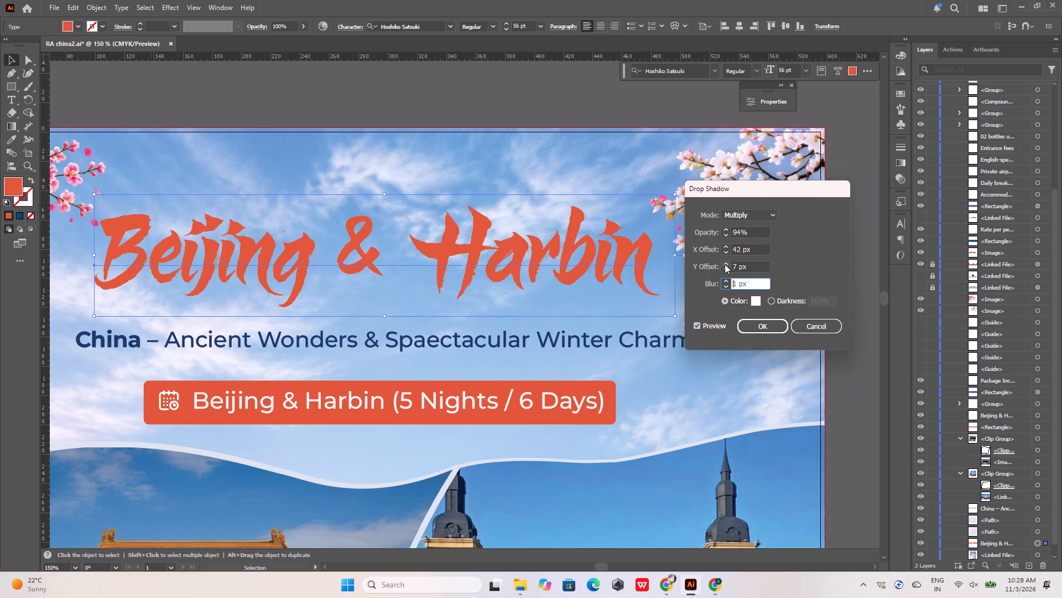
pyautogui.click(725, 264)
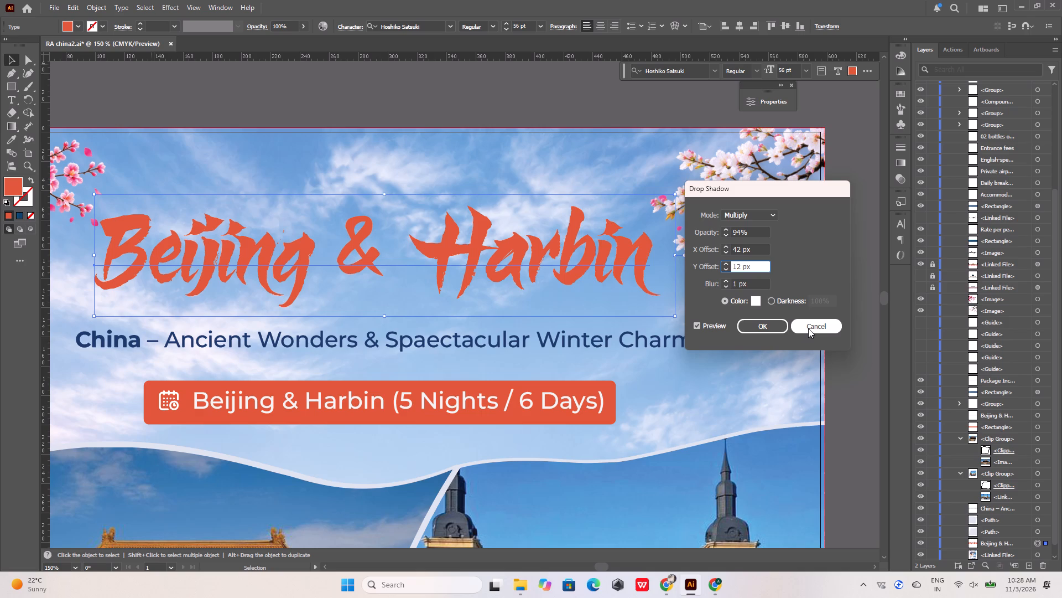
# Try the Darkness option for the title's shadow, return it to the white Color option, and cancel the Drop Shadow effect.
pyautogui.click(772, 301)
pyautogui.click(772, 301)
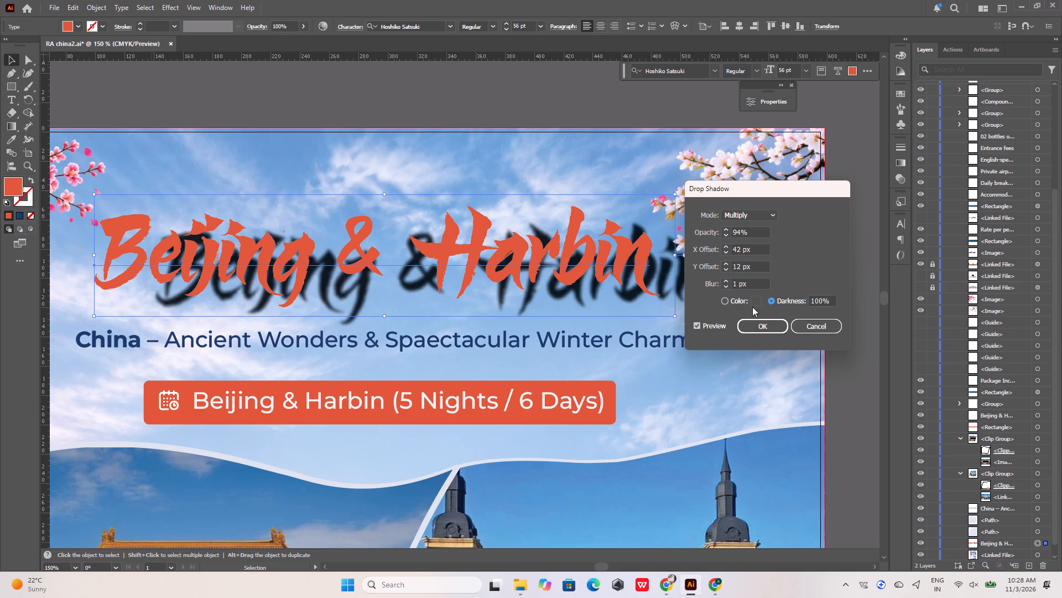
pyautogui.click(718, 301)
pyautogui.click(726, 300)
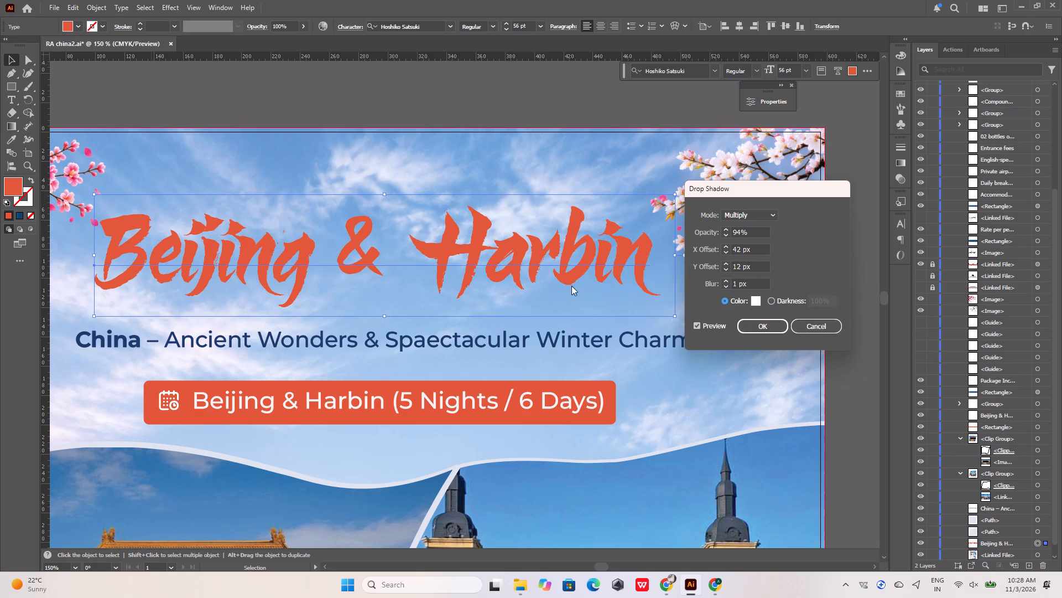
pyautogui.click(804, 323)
# Recolour the flyer's Beijing & Harbin title with the red sampled from the reference poster's title, and deselect it.
pyautogui.keyDown('alt'); pyautogui.scroll(-5, 358, 293); pyautogui.keyUp('alt')
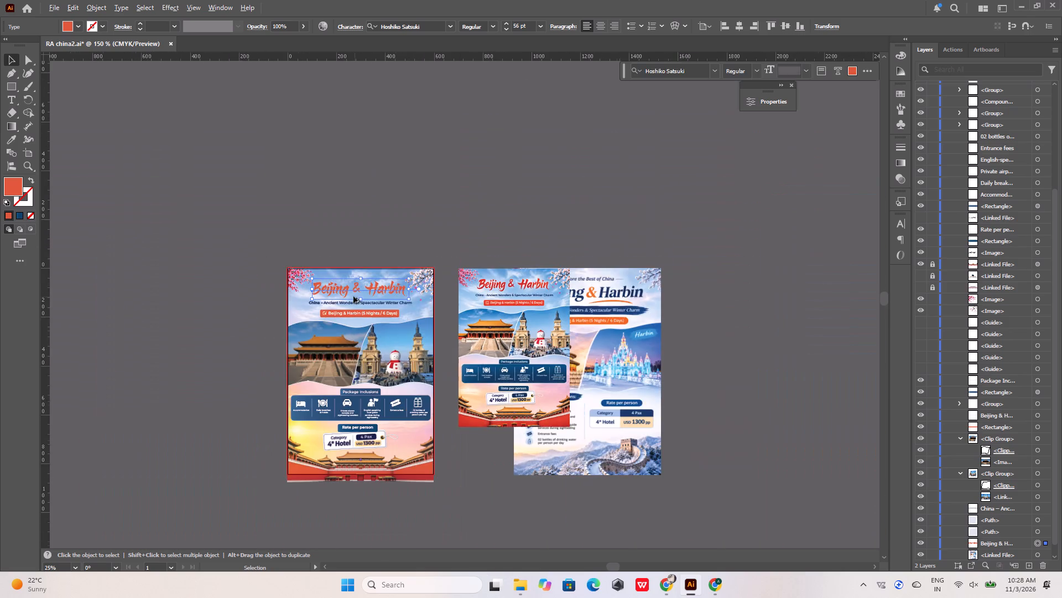
pyautogui.keyDown('alt'); pyautogui.scroll(6, 478, 280); pyautogui.keyUp('alt')
pyautogui.keyDown('alt'); pyautogui.scroll(2, 584, 324); pyautogui.keyUp('alt')
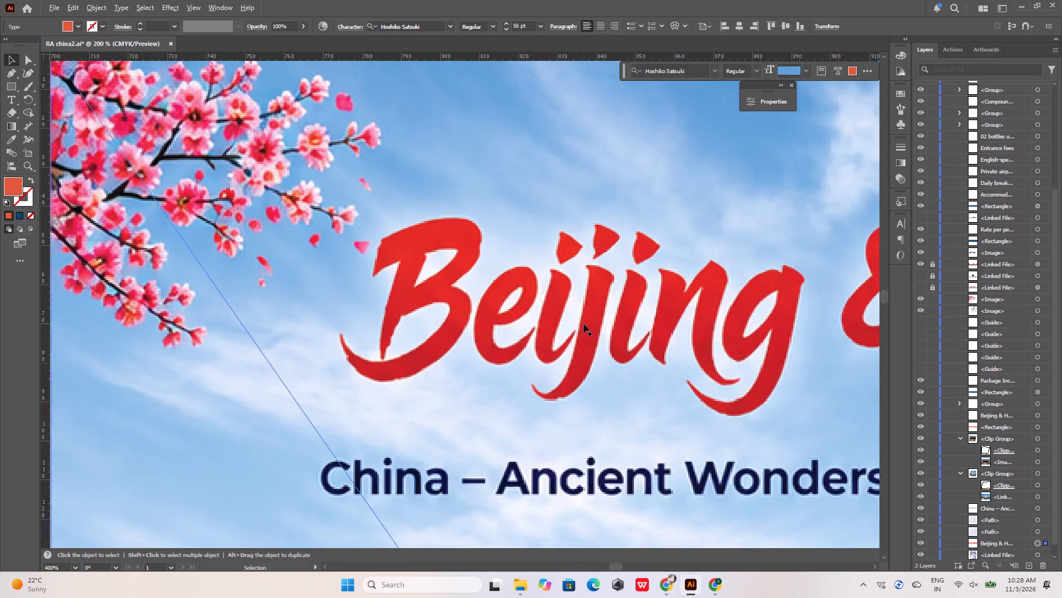
pyautogui.keyDown('alt'); pyautogui.scroll(2, 584, 324); pyautogui.keyUp('alt')
pyautogui.keyDown('alt'); pyautogui.scroll(-7, 584, 324); pyautogui.keyUp('alt')
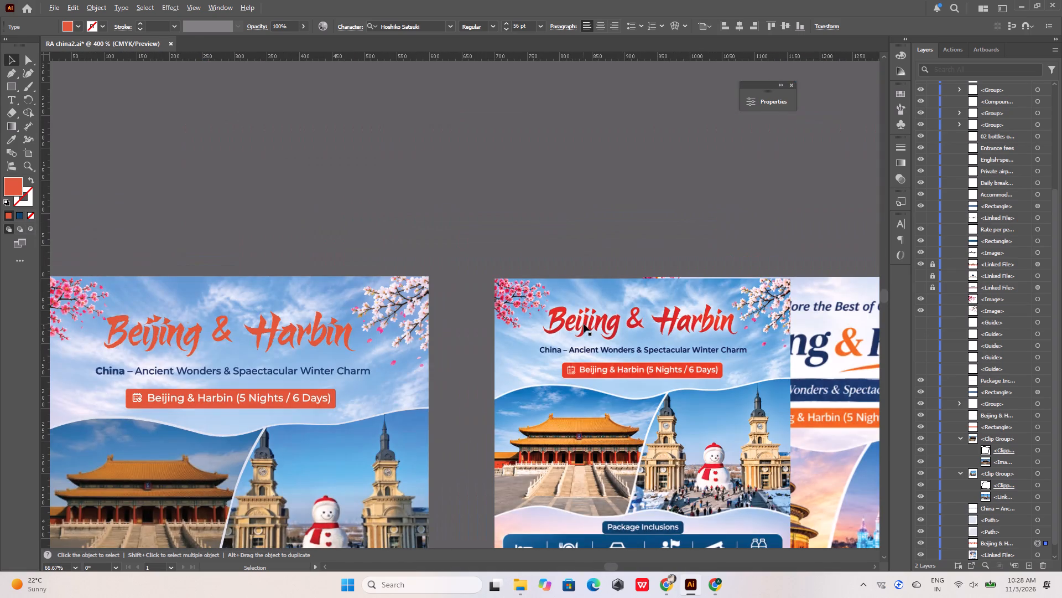
pyautogui.keyDown('alt'); pyautogui.scroll(3, 584, 324); pyautogui.keyUp('alt')
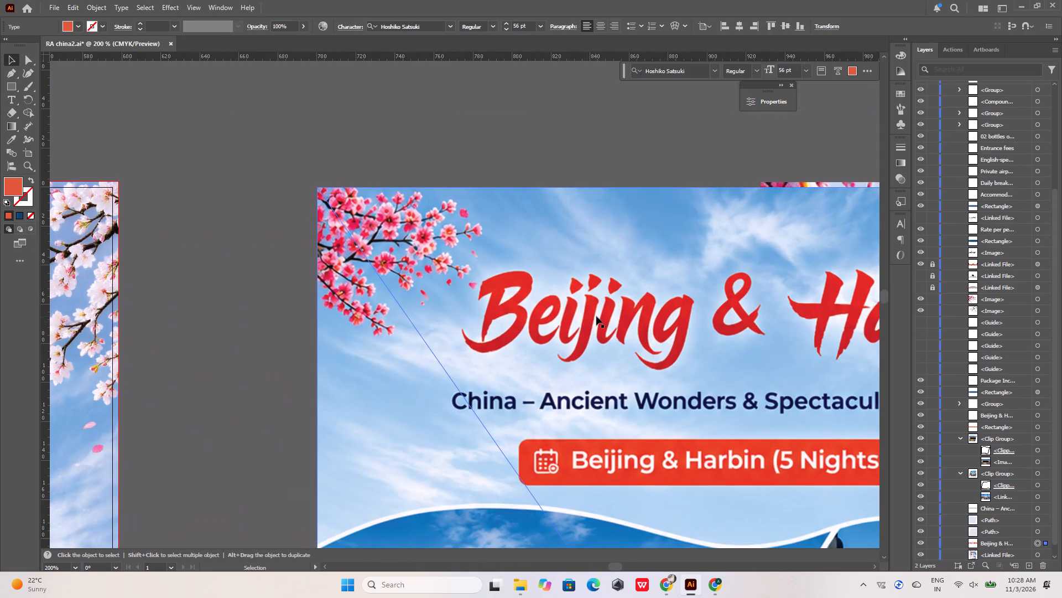
pyautogui.keyDown('alt'); pyautogui.scroll(-2, 600, 316); pyautogui.keyUp('alt')
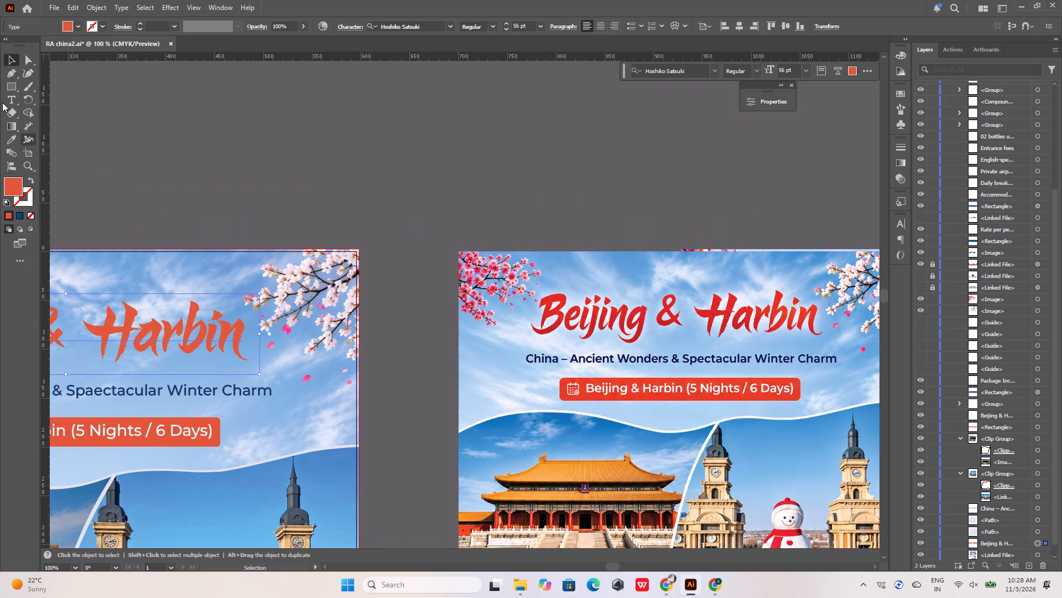
pyautogui.click(11, 140)
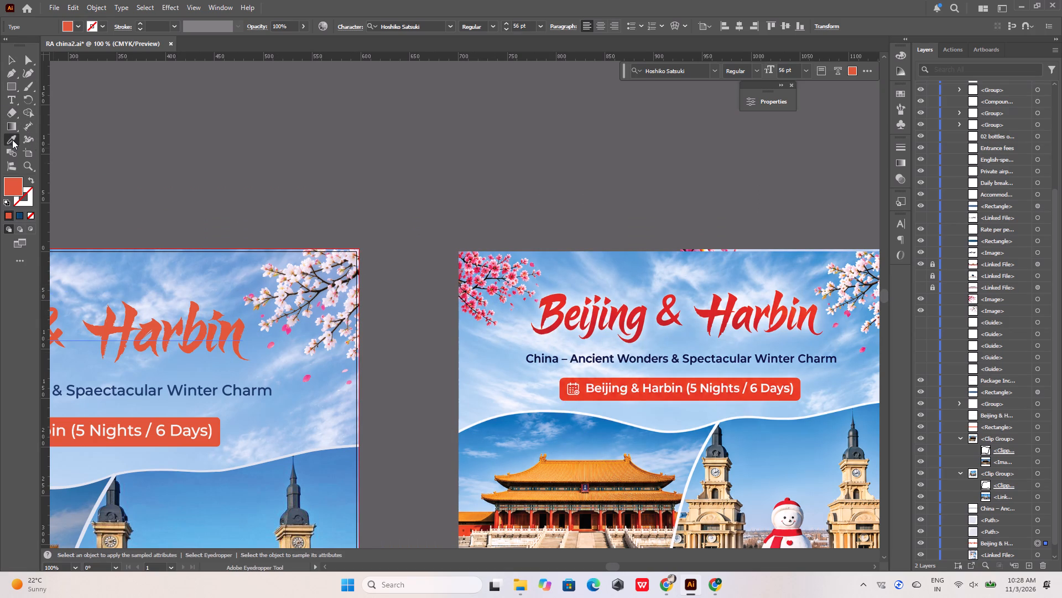
pyautogui.click(594, 322)
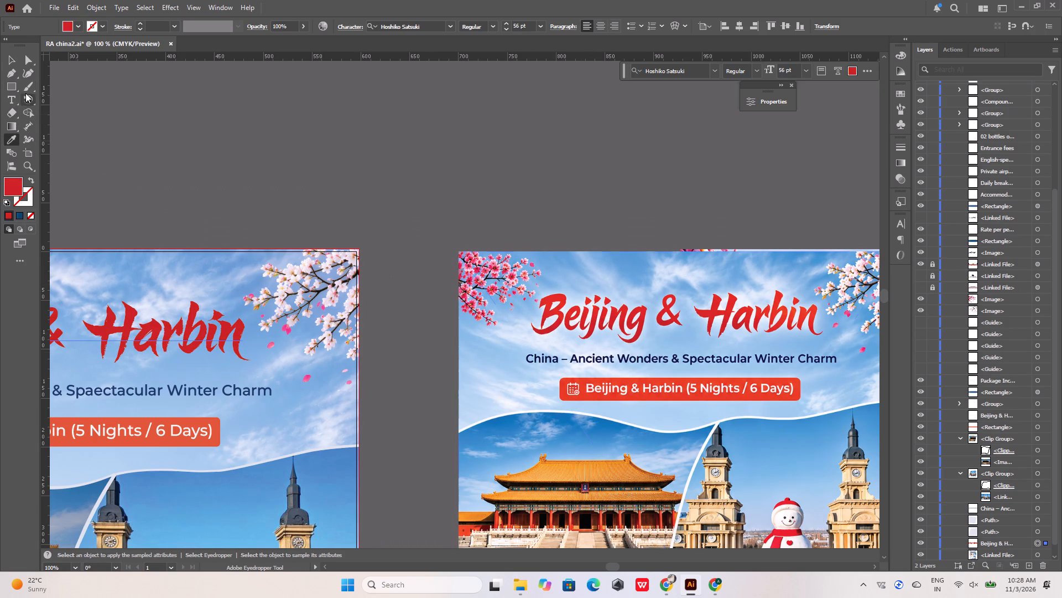
pyautogui.click(10, 59)
pyautogui.click(148, 140)
# Compare both titles, then start a Drop Shadow effect on the flyer's Beijing & Harbin title with the near-white colour FFFDFE.
pyautogui.keyDown('alt'); pyautogui.scroll(-2, 307, 188); pyautogui.keyUp('alt')
pyautogui.keyDown('alt'); pyautogui.scroll(1, 163, 247); pyautogui.keyUp('alt')
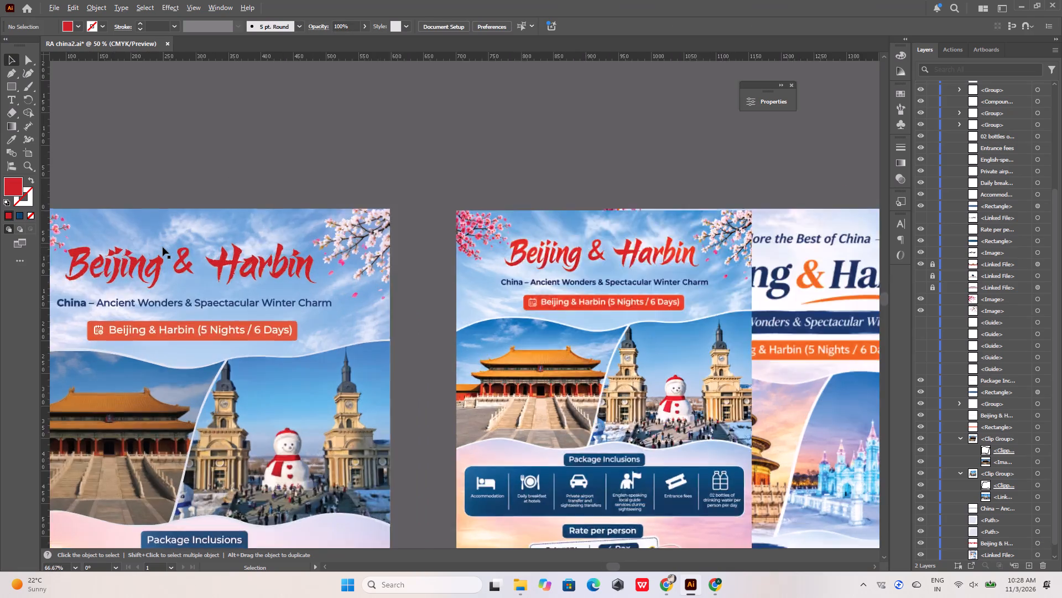
pyautogui.keyDown('alt'); pyautogui.scroll(1, 163, 247); pyautogui.keyUp('alt')
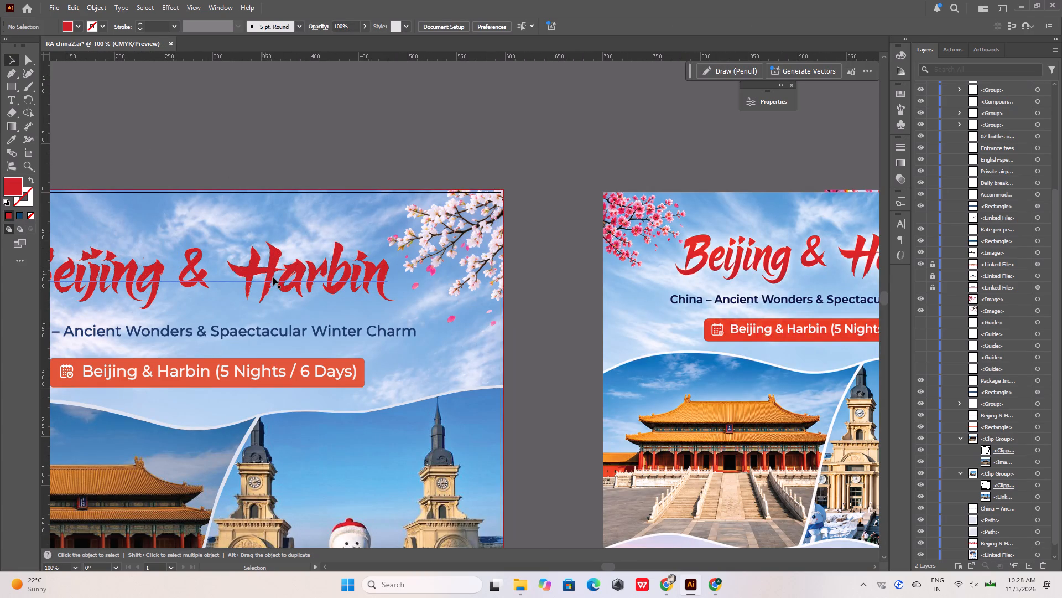
pyautogui.keyDown('alt'); pyautogui.scroll(4, 804, 258); pyautogui.keyUp('alt')
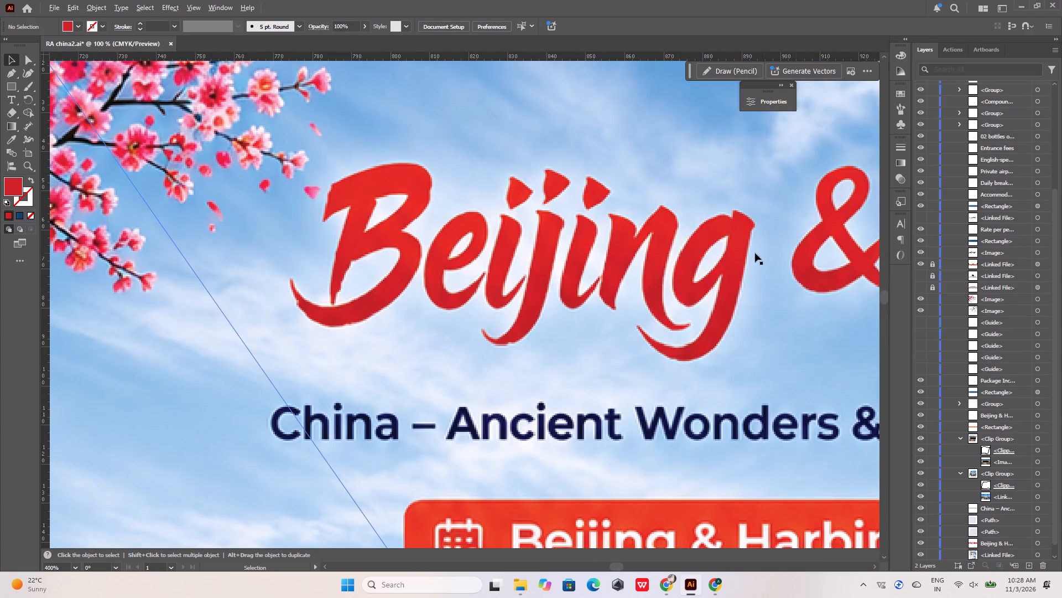
pyautogui.keyDown('alt'); pyautogui.scroll(-4, 652, 252); pyautogui.keyUp('alt')
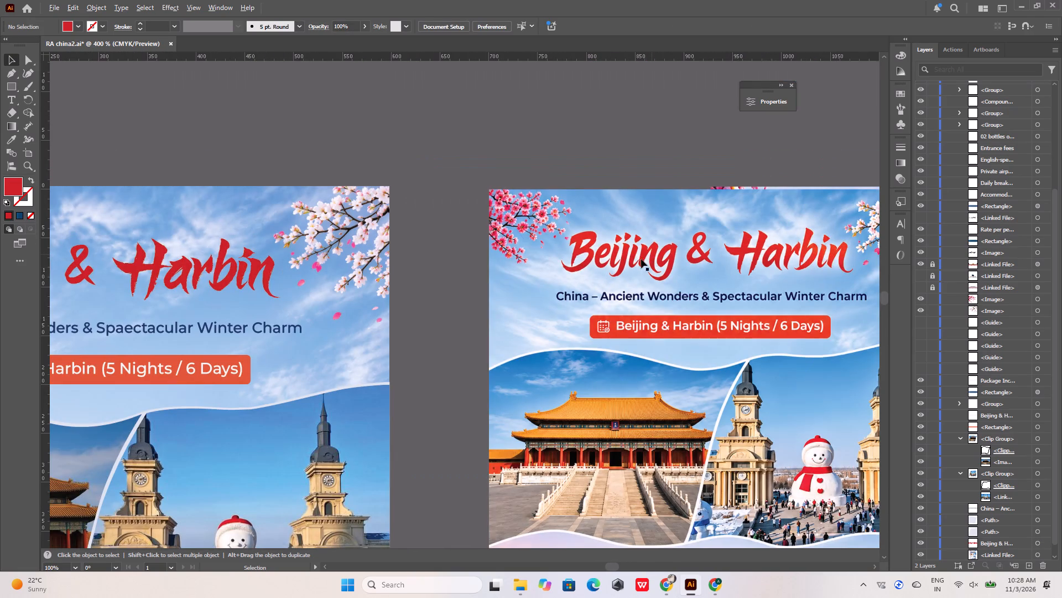
pyautogui.keyDown('alt'); pyautogui.scroll(-2, 404, 270); pyautogui.keyUp('alt')
pyautogui.keyDown('alt'); pyautogui.scroll(2, 278, 278); pyautogui.keyUp('alt')
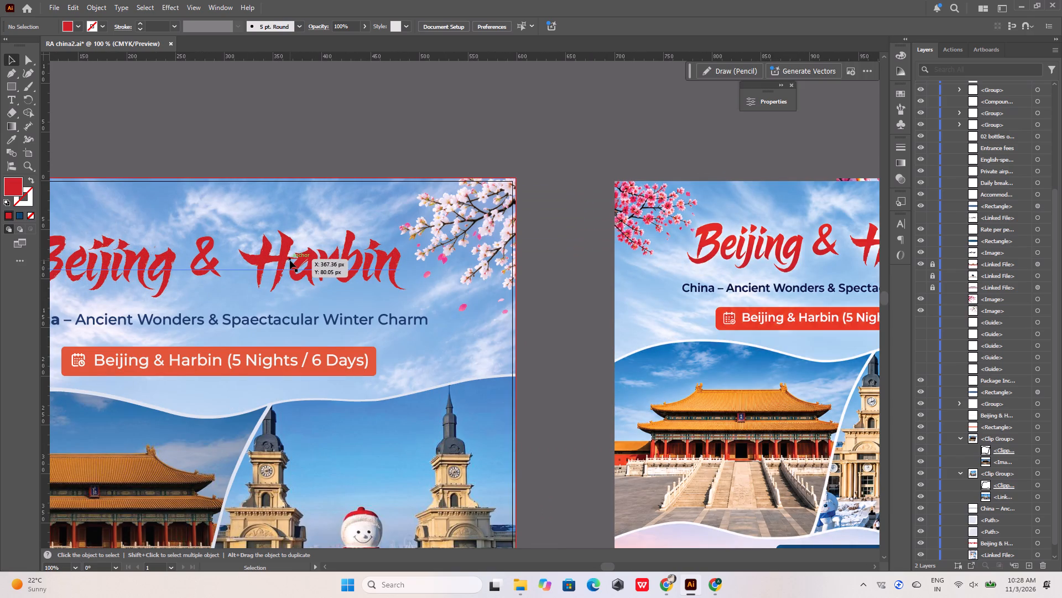
pyautogui.click(290, 260)
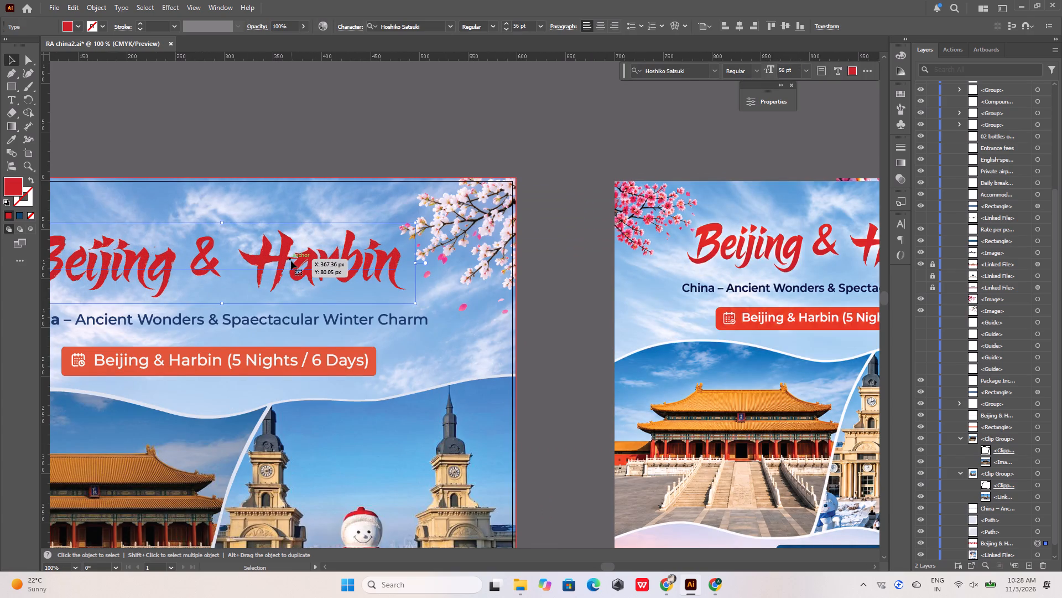
pyautogui.click(170, 4)
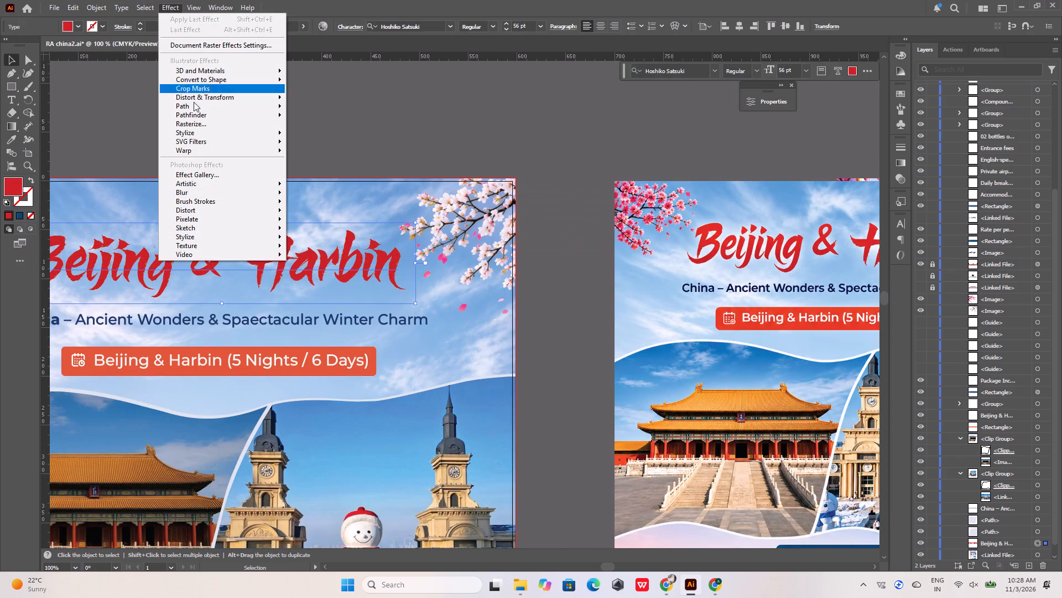
pyautogui.click(311, 135)
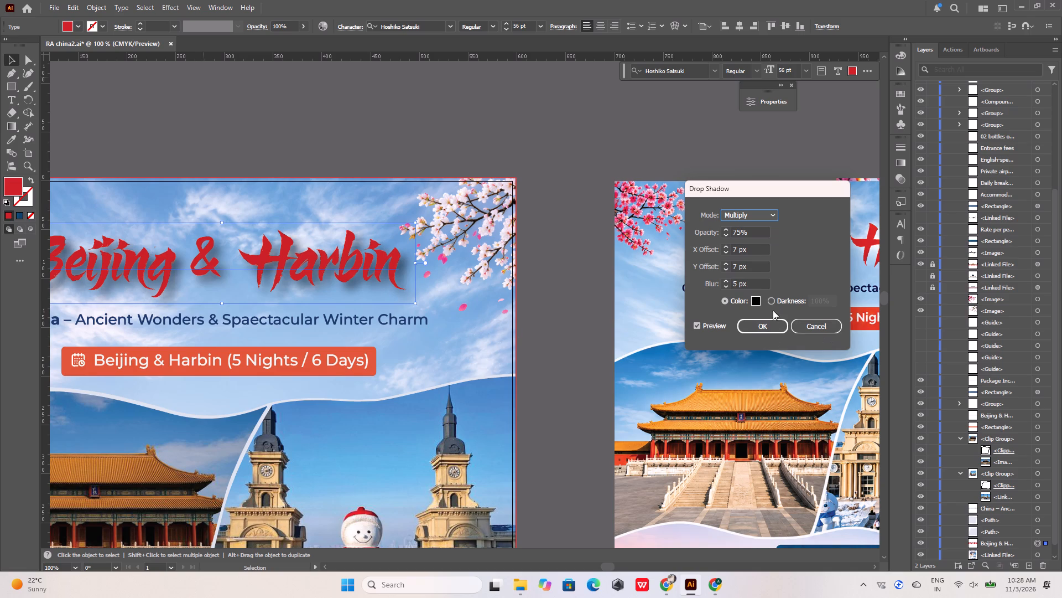
pyautogui.click(754, 302)
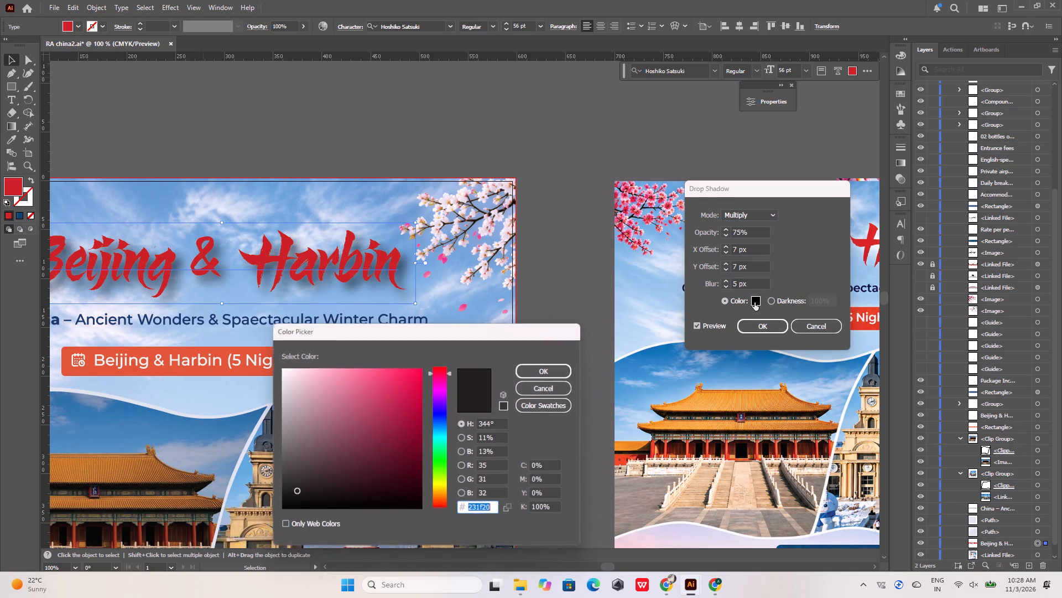
pyautogui.moveTo(303, 393); pyautogui.dragTo(284, 362)
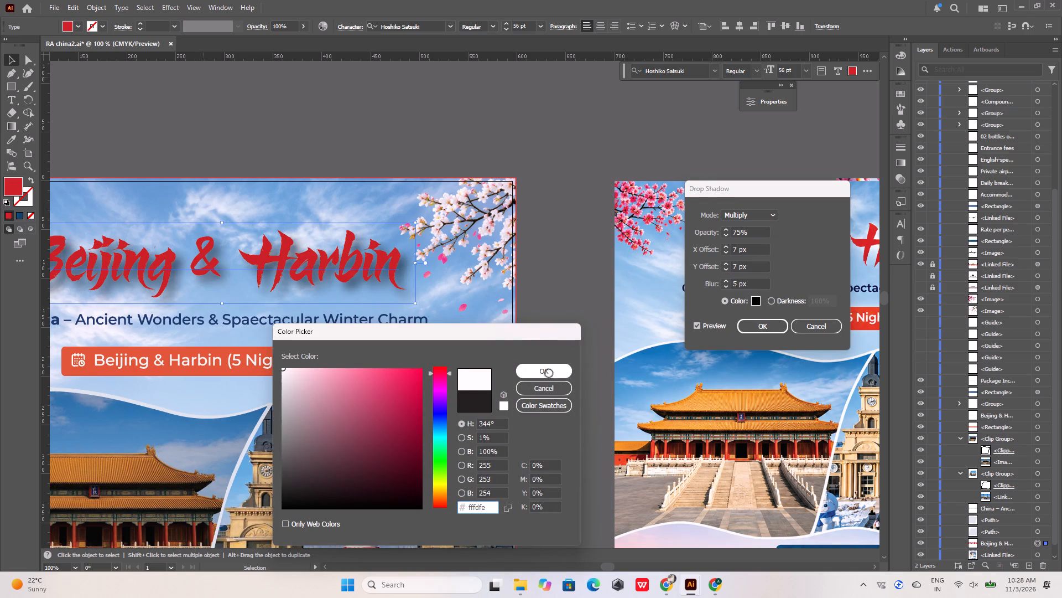
pyautogui.click(549, 373)
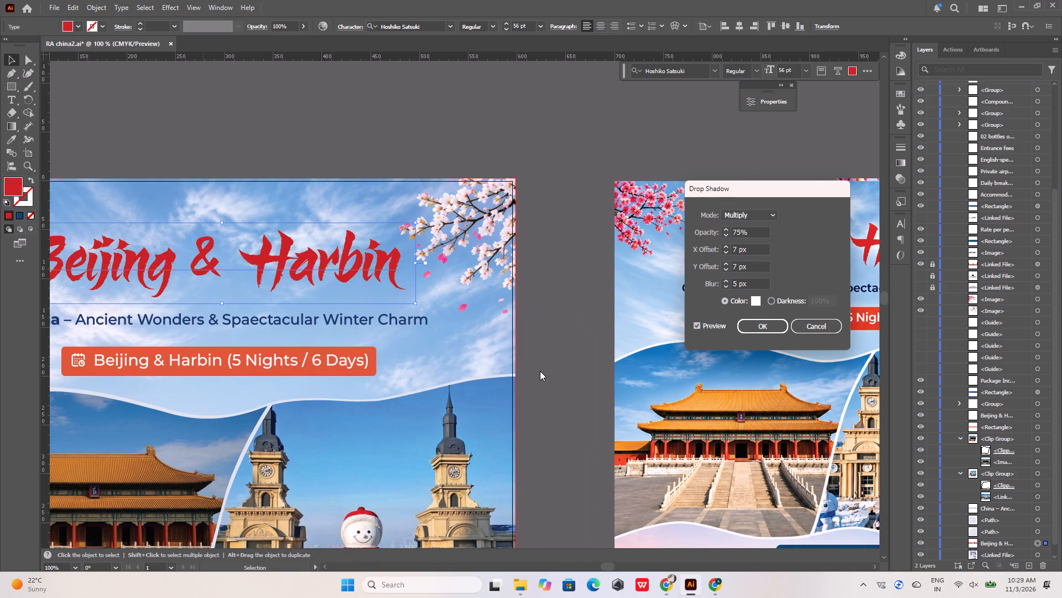
# Set the title shadow's blur to 2 px and opacity to 100%, apply the effect, and deselect the title.
pyautogui.tripleClick(725, 288)
pyautogui.doubleClick(725, 288)
pyautogui.doubleClick(725, 282)
pyautogui.click(725, 228)
pyautogui.moveTo(753, 232); pyautogui.dragTo(738, 232)
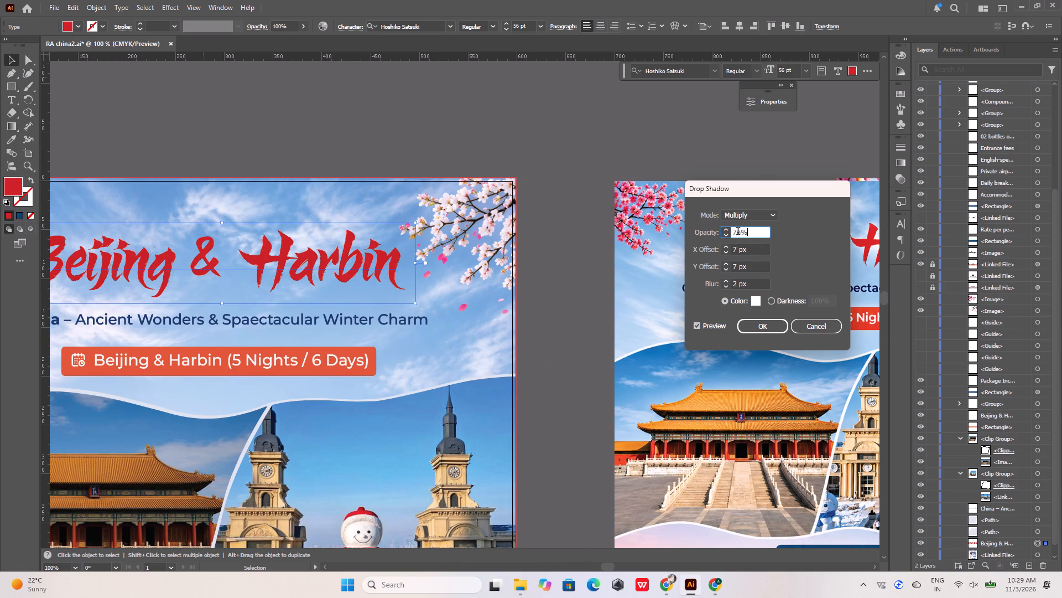
pyautogui.moveTo(738, 232); pyautogui.dragTo(718, 231)
pyautogui.write('100')
pyautogui.click(814, 264)
pyautogui.click(768, 326)
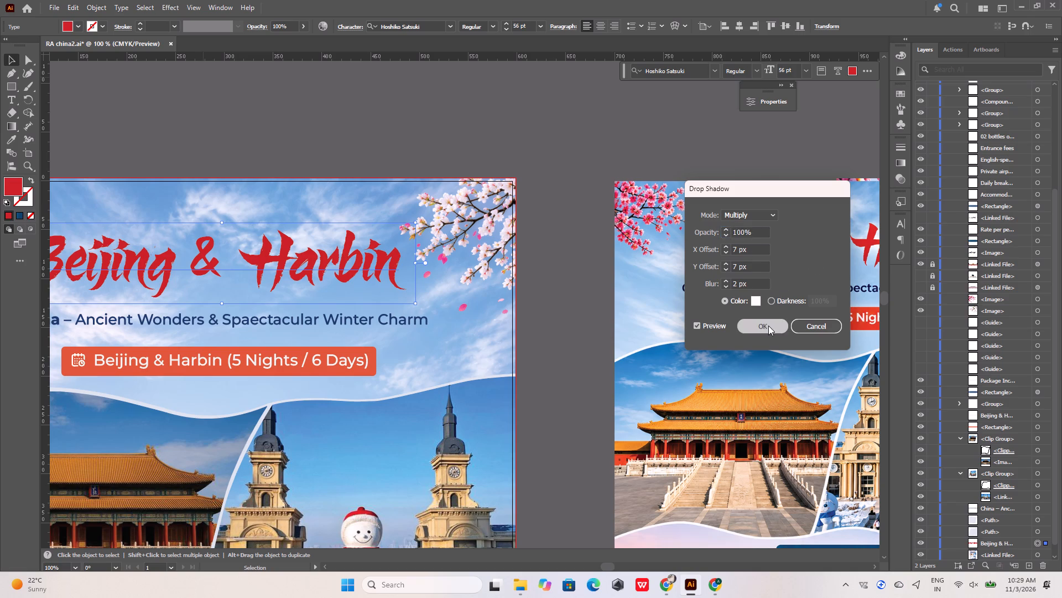
pyautogui.click(176, 6)
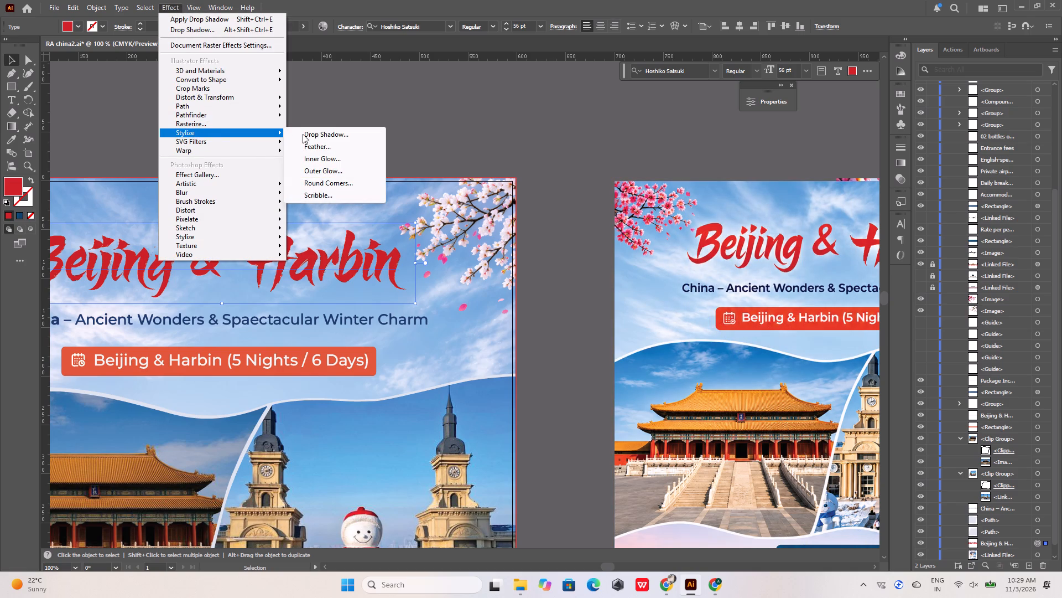
pyautogui.click(558, 154)
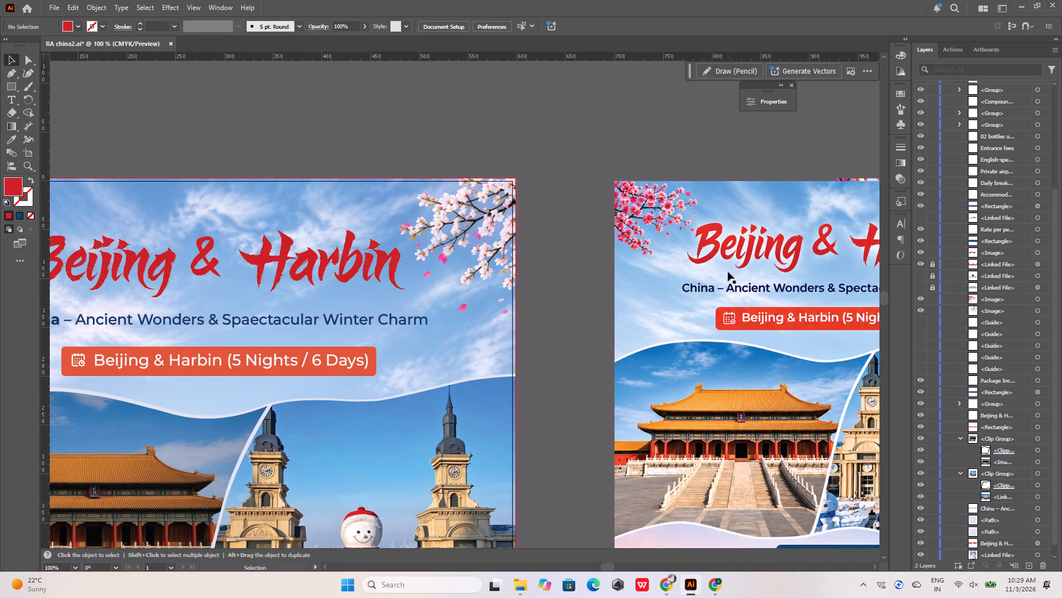
# Select the reference poster image beside the flyer.
pyautogui.click(728, 272)
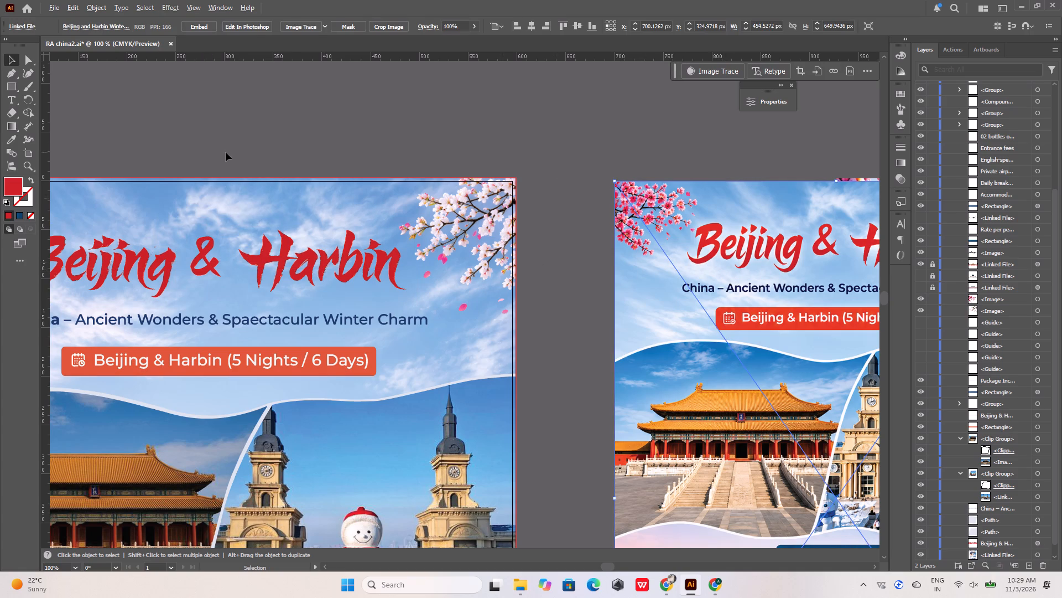
# Switch to File Explorer and bring up the Downloads folder containing the flyer's image files.
pyautogui.keyDown('alt'); pyautogui.scroll(-4, 226, 152); pyautogui.keyUp('alt')
pyautogui.click(520, 581)
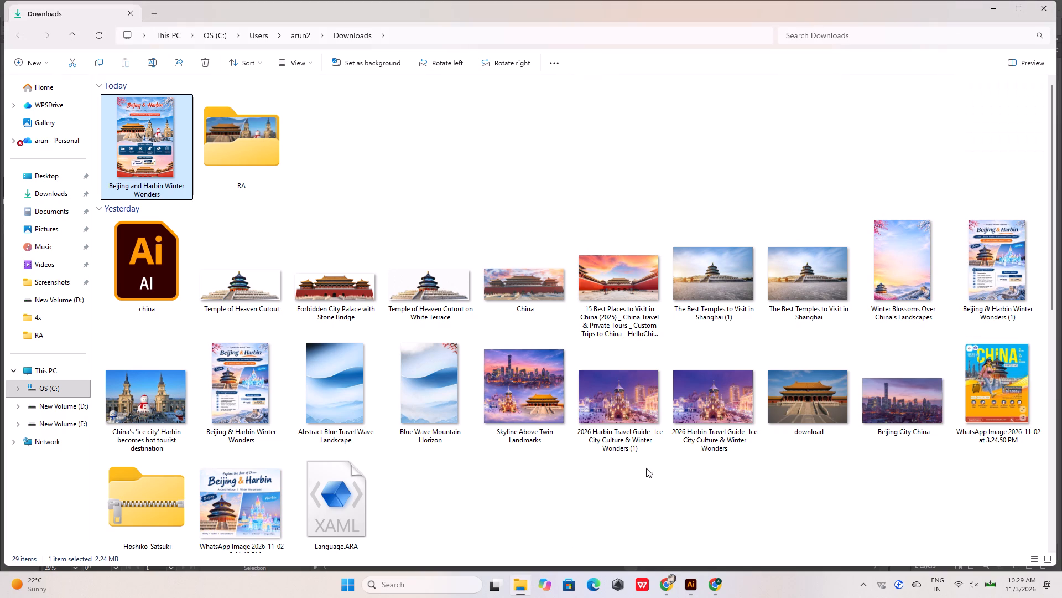
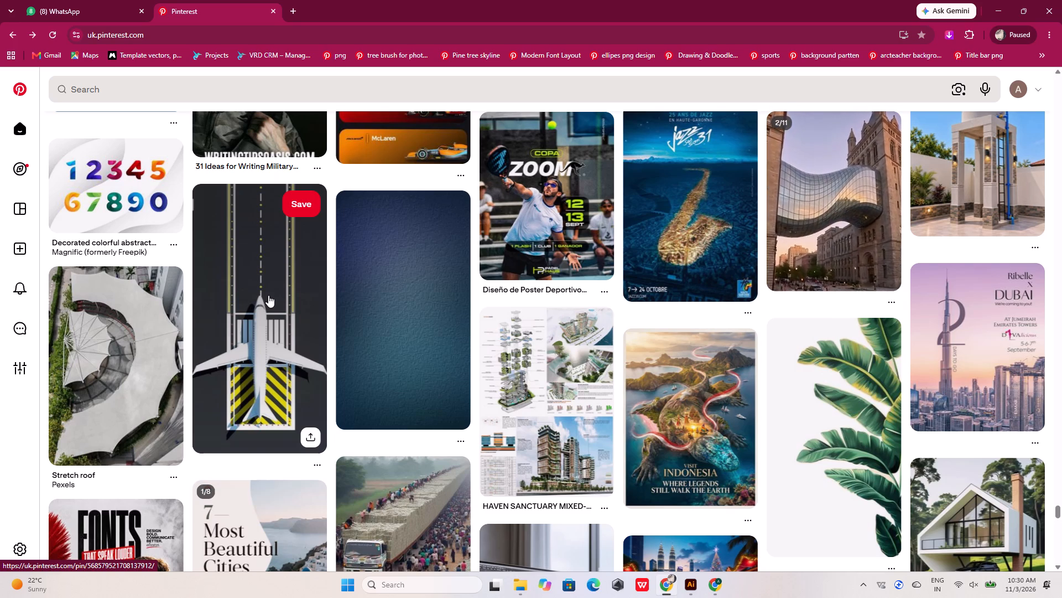
# Browse the Pinterest home feed and look through the slides of the "7 Most Beautiful Cities in the World" pin.
pyautogui.scroll(-4, 264, 293)
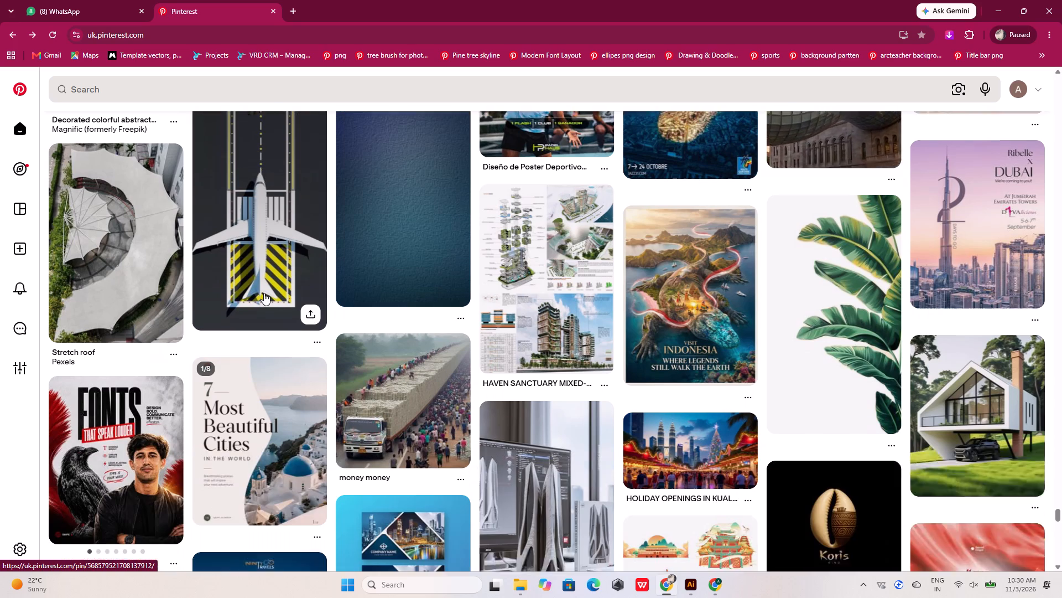
pyautogui.scroll(-2, 264, 293)
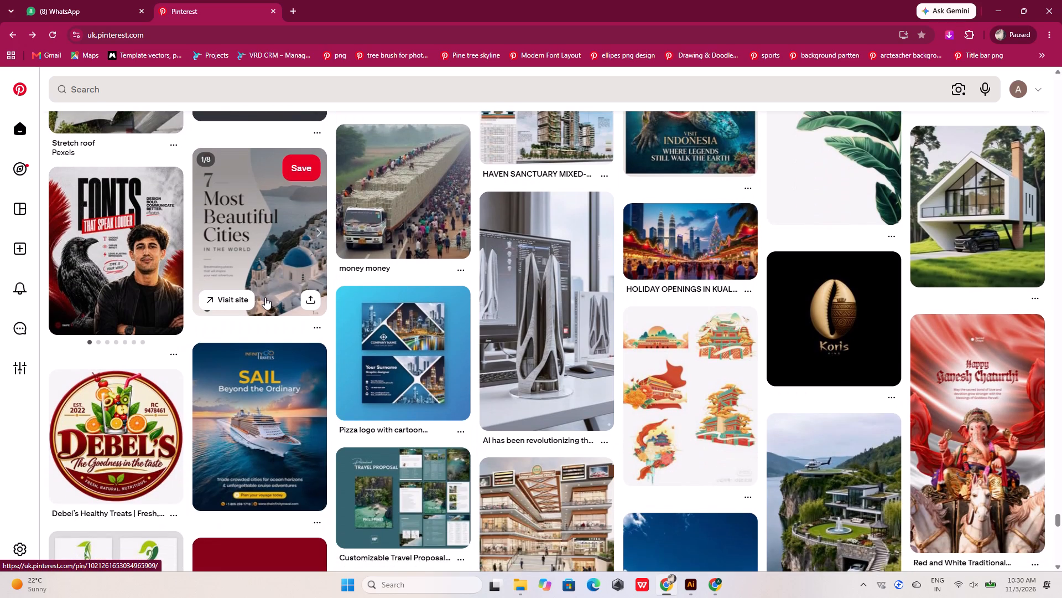
pyautogui.click(316, 231)
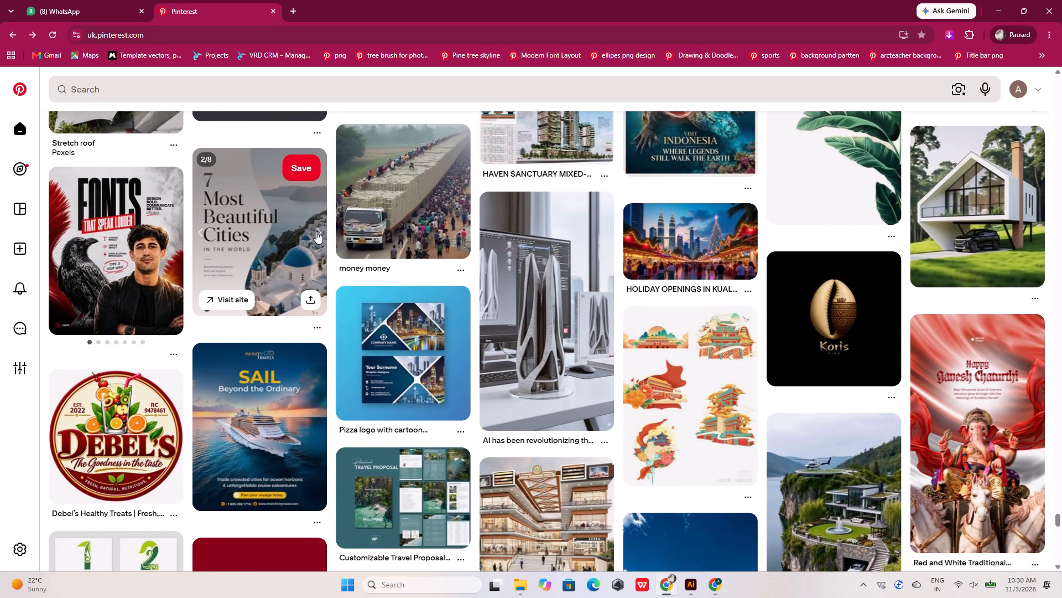
pyautogui.click(316, 231)
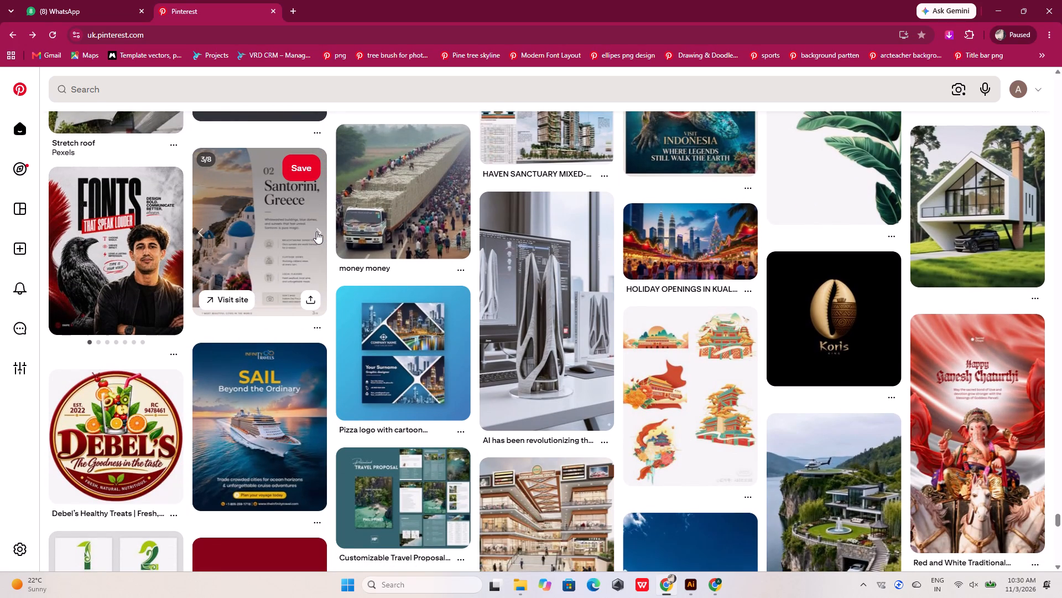
pyautogui.click(316, 231)
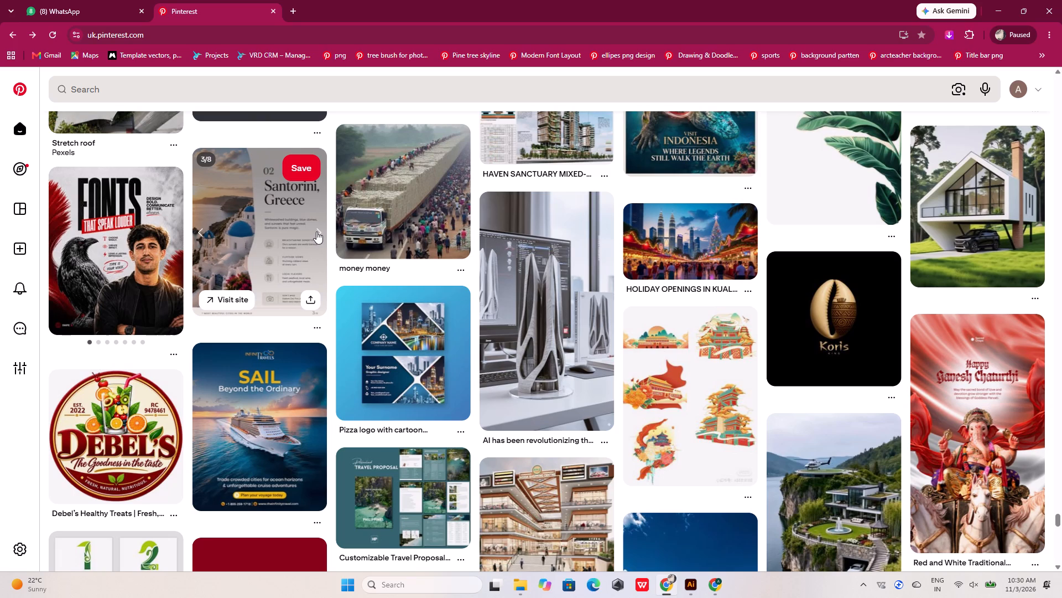
pyautogui.click(316, 231)
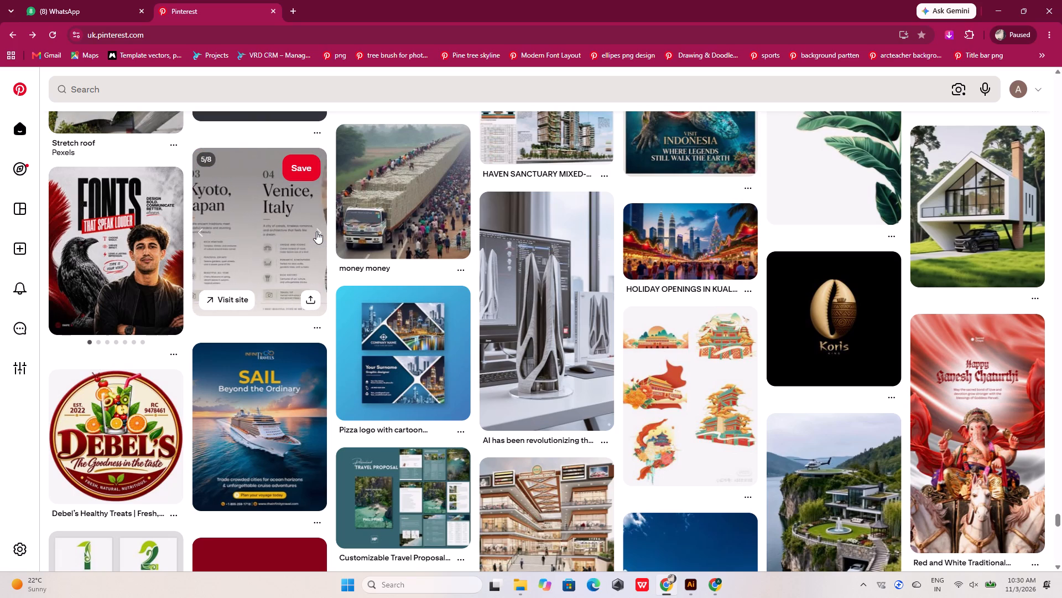
pyautogui.click(316, 231)
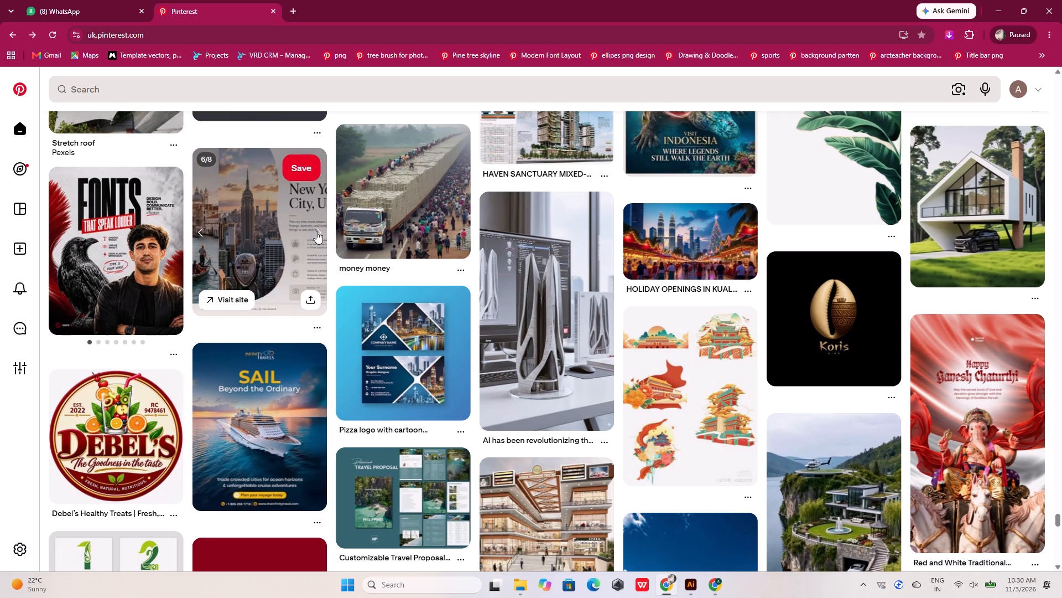
# Open the "7 Most Beautiful Cities in the World" pin and bookmark its page in the bookmarks bar as "design".
pyautogui.click(282, 234)
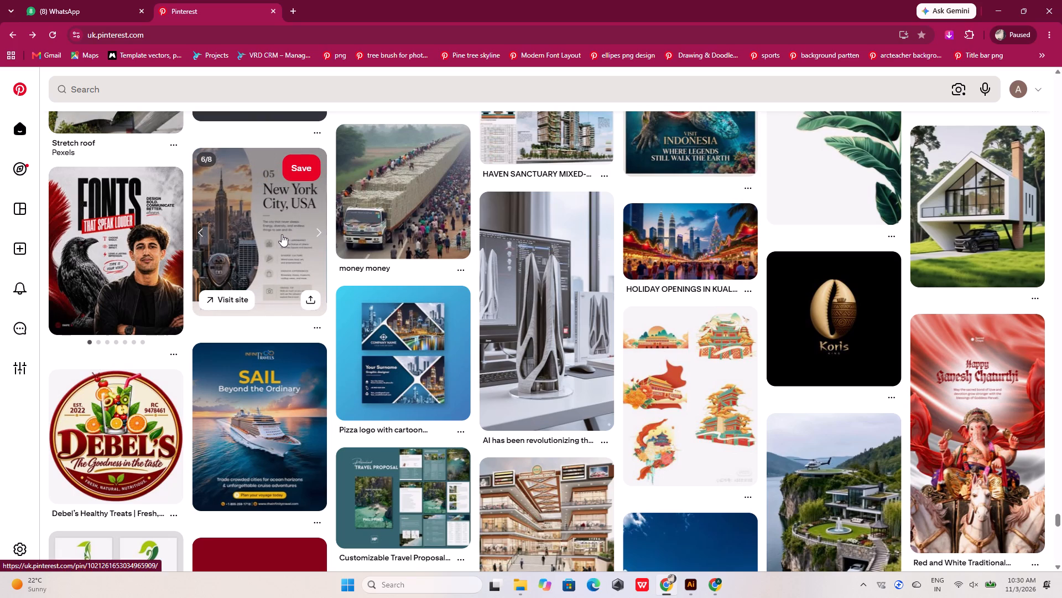
pyautogui.click(251, 226)
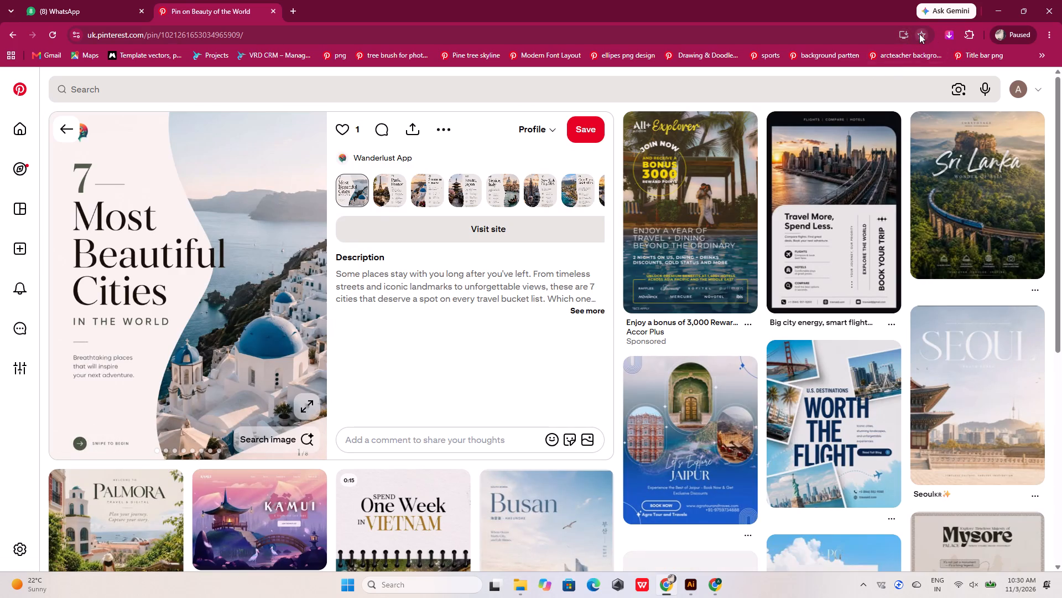
pyautogui.click(919, 34)
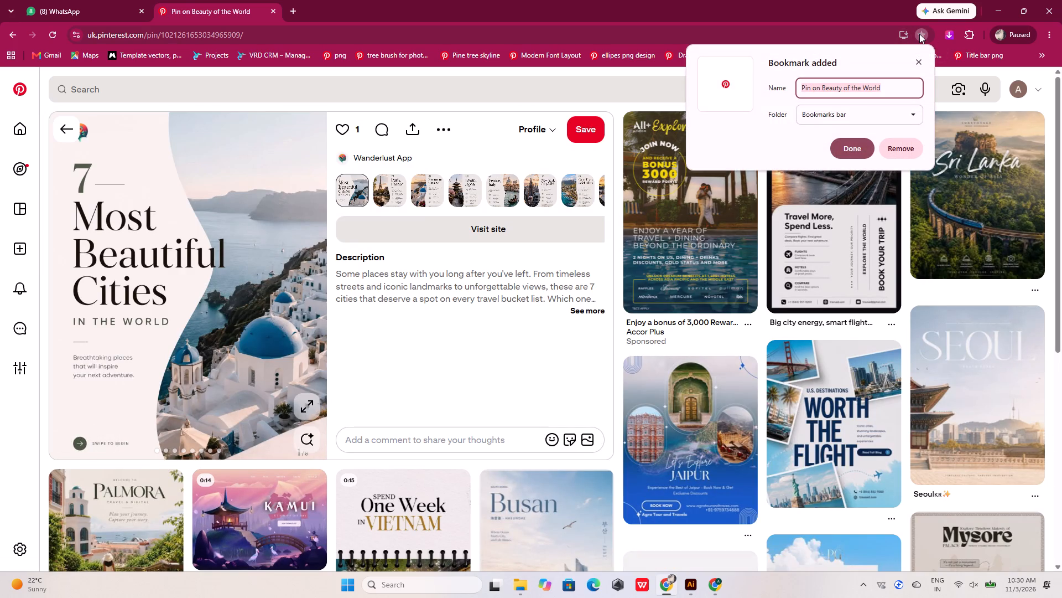
pyautogui.write('des')
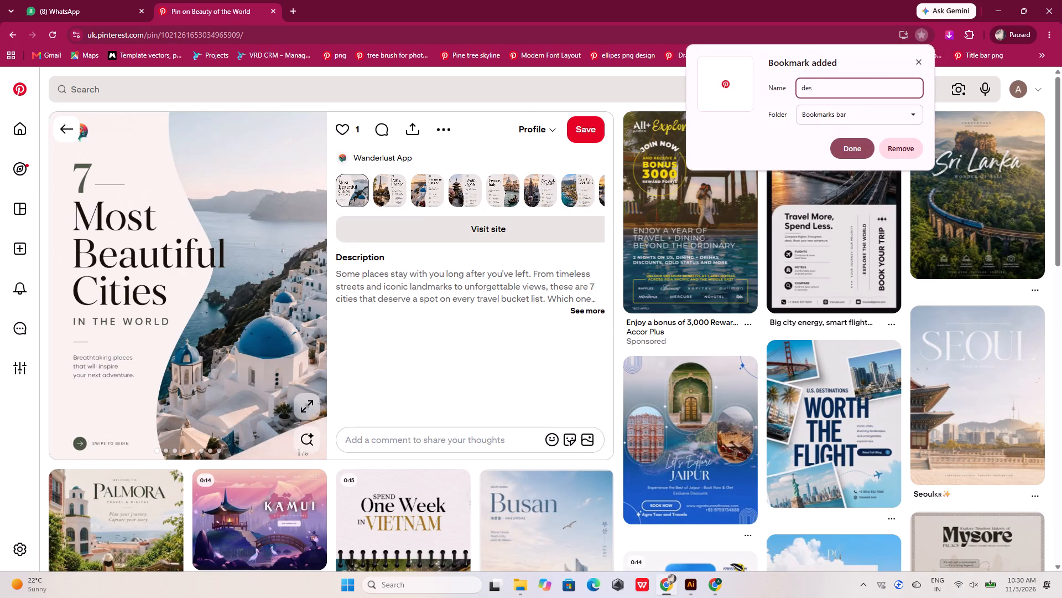
pyautogui.press('i')
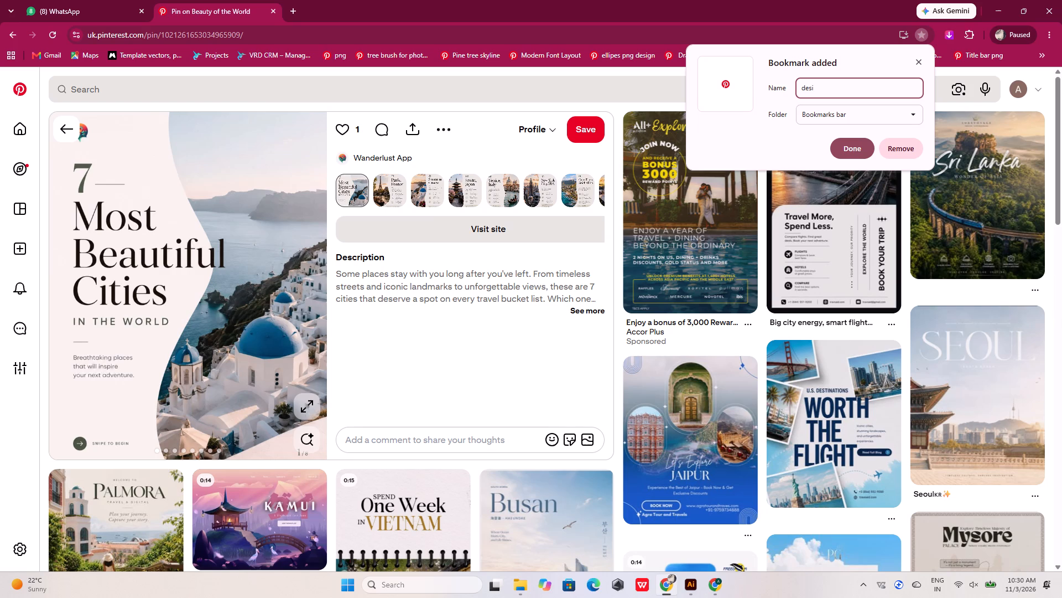
pyautogui.write('gn')
pyautogui.press('Return')
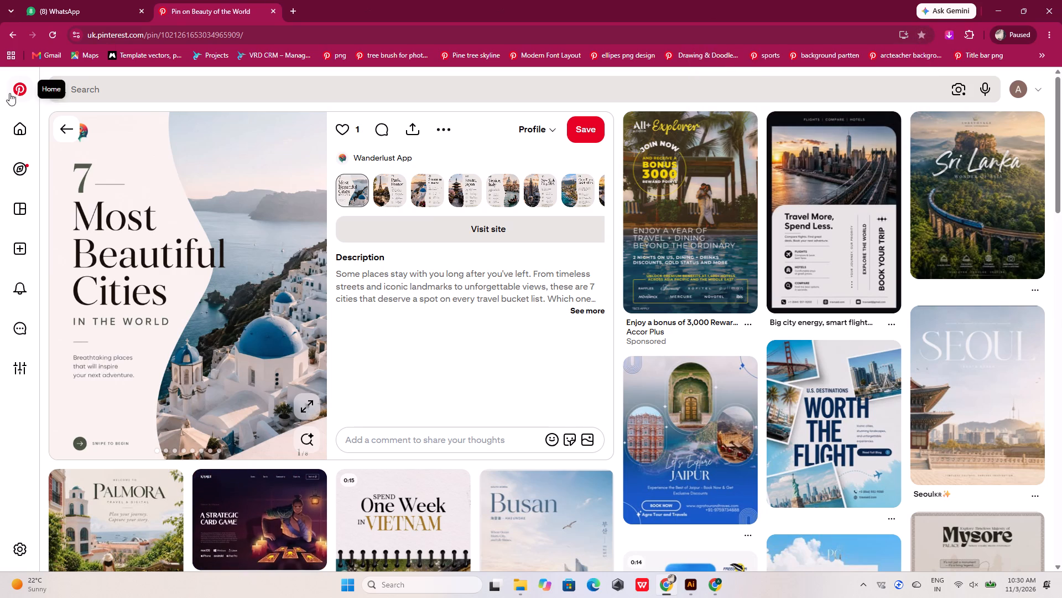
# Return to the Pinterest home feed and examine its travel posters and other design pins for reference ideas.
pyautogui.click(11, 37)
pyautogui.scroll(-2, 336, 249)
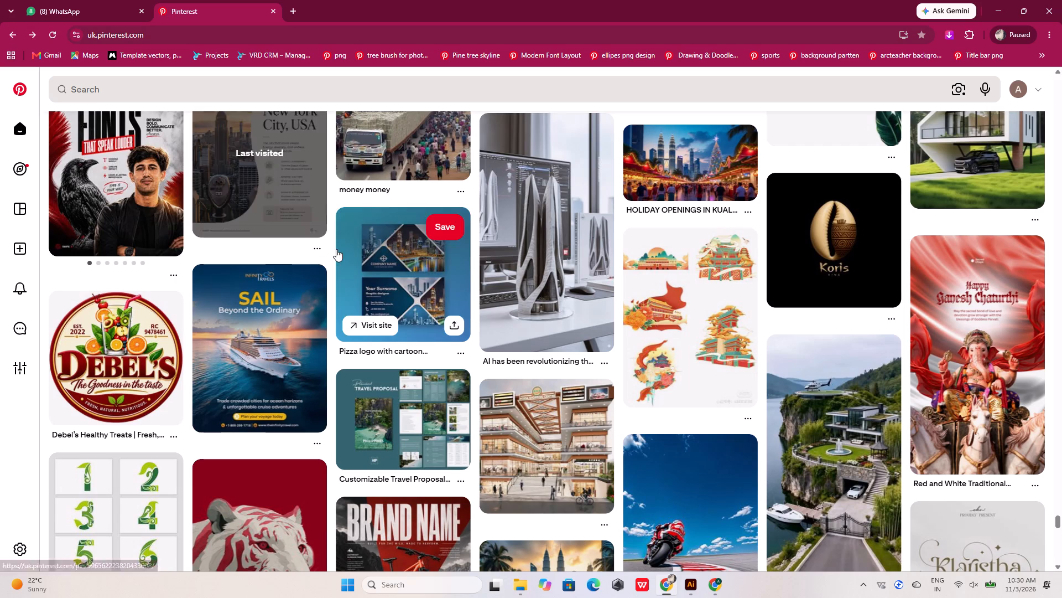
pyautogui.scroll(-8, 336, 249)
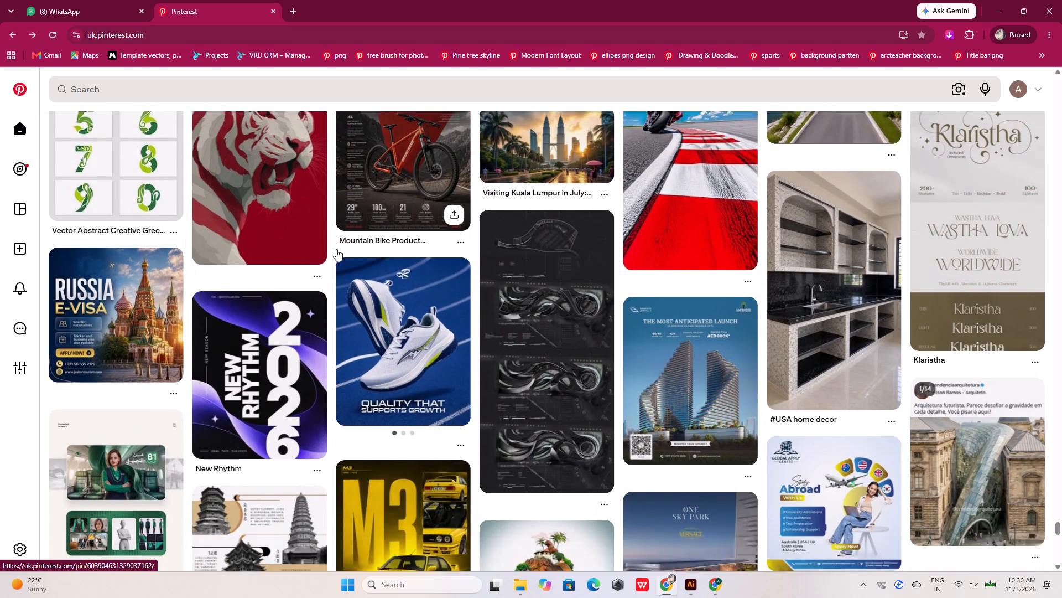
pyautogui.scroll(-1, 340, 246)
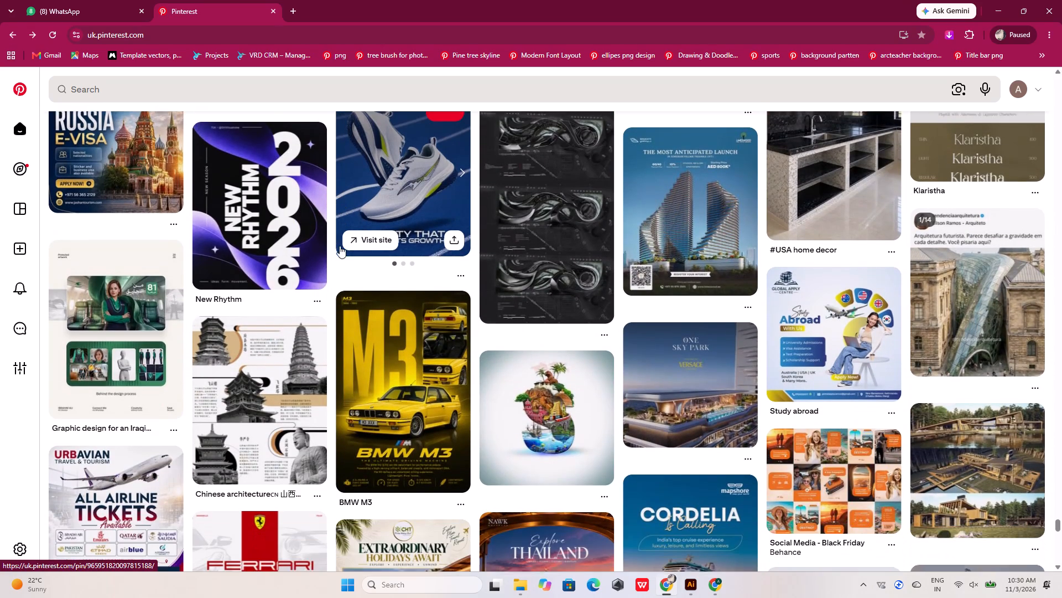
pyautogui.scroll(-5, 340, 246)
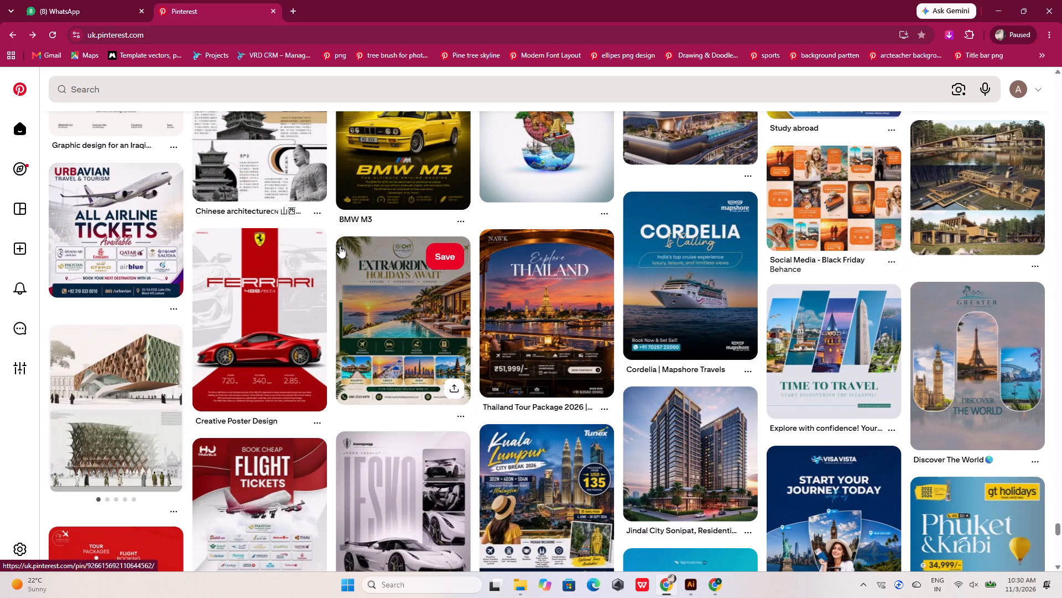
pyautogui.scroll(-5, 341, 246)
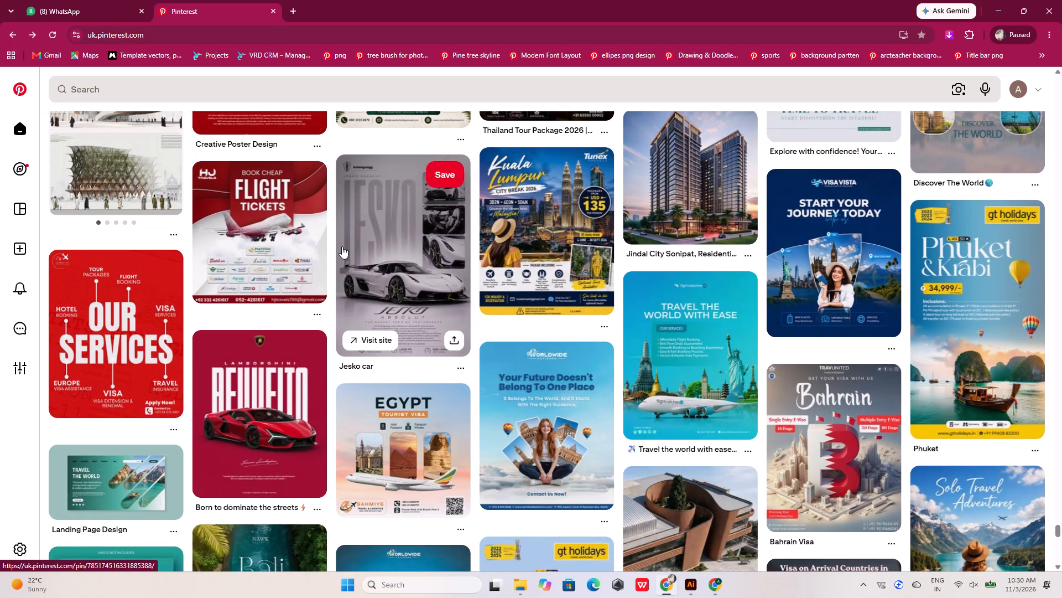
pyautogui.scroll(3, 342, 246)
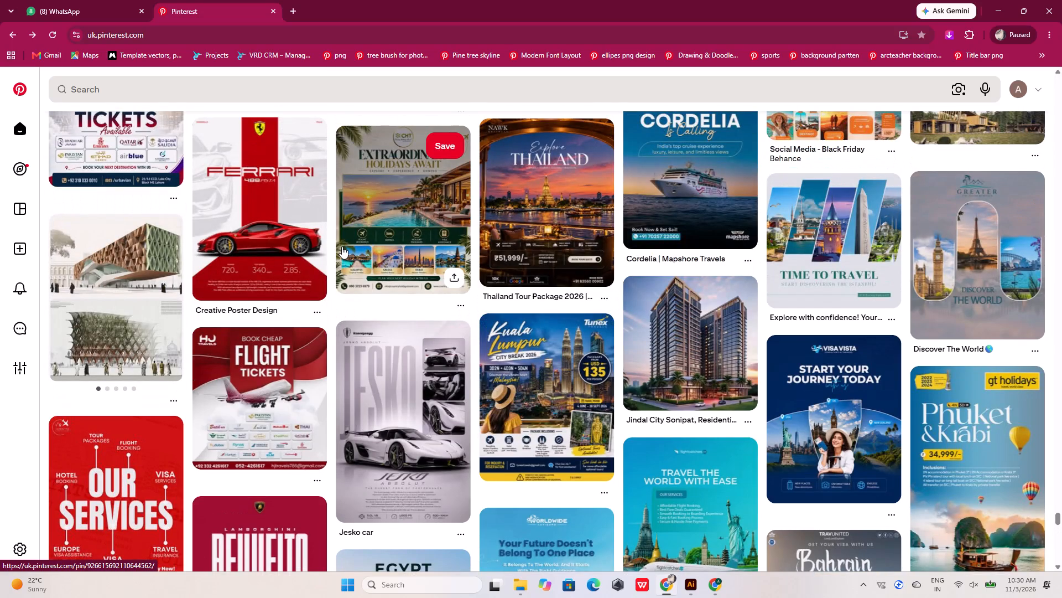
pyautogui.scroll(-3, 342, 246)
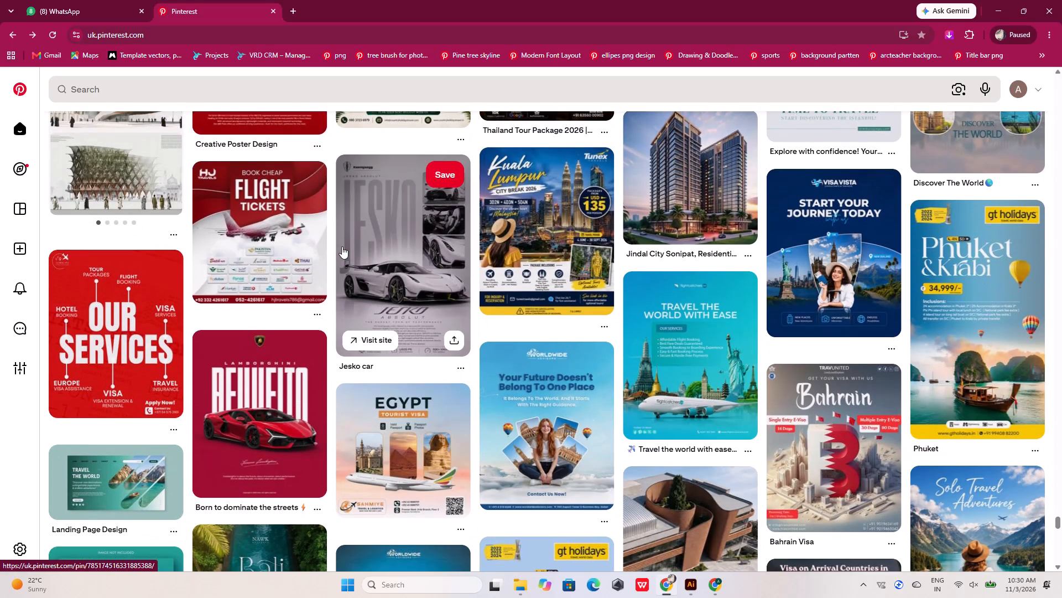
pyautogui.scroll(-3, 342, 246)
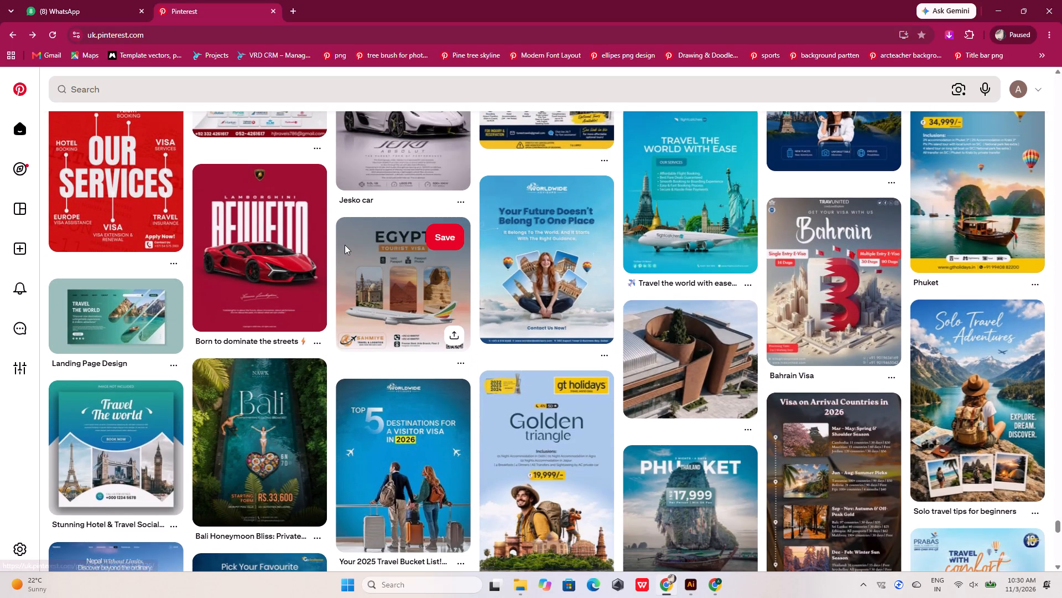
pyautogui.scroll(-2, 345, 245)
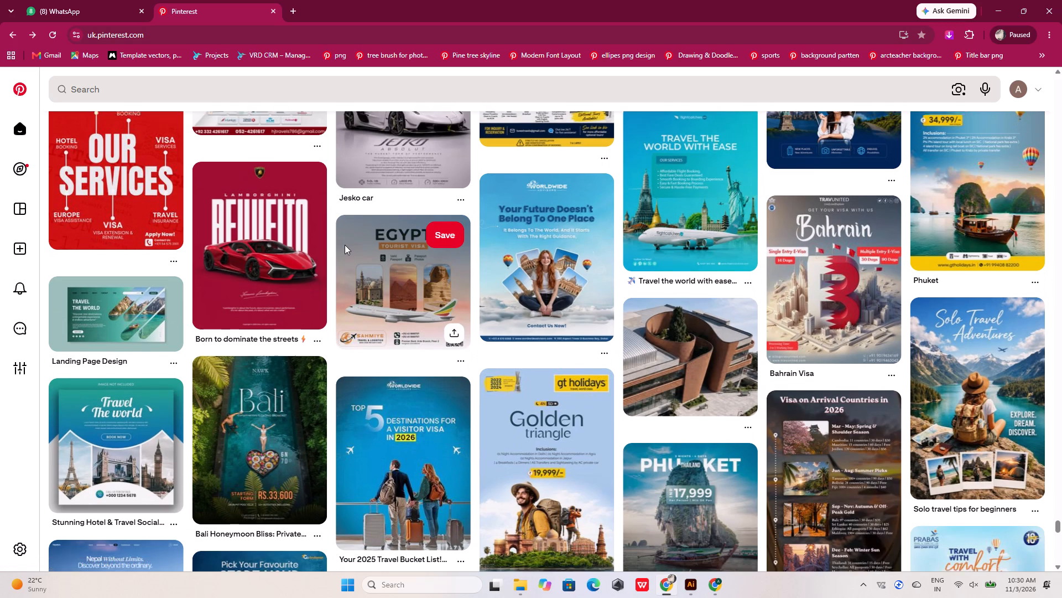
pyautogui.scroll(-3, 345, 245)
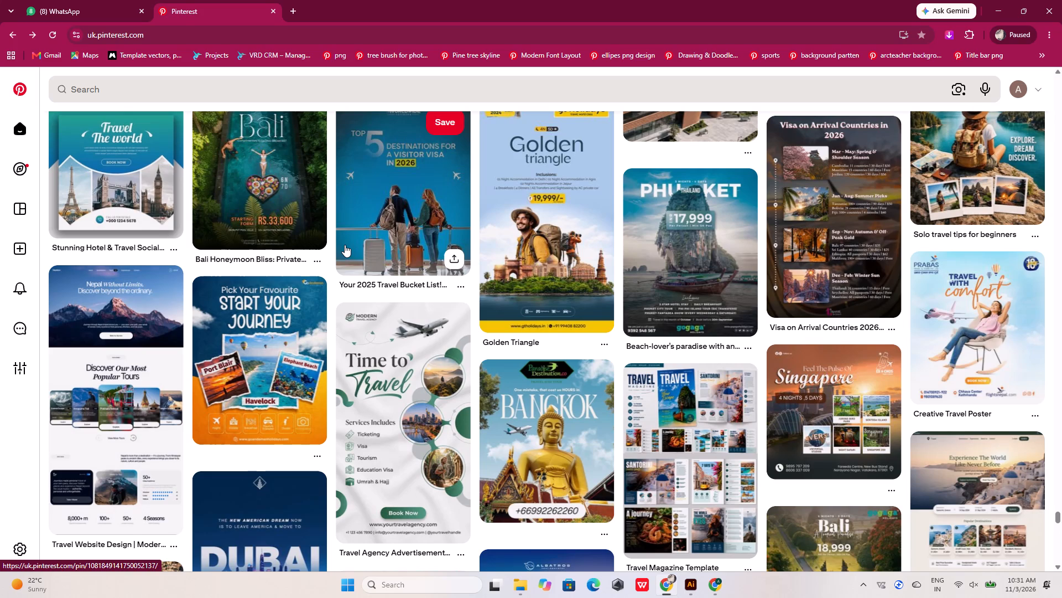
pyautogui.scroll(-5, 345, 245)
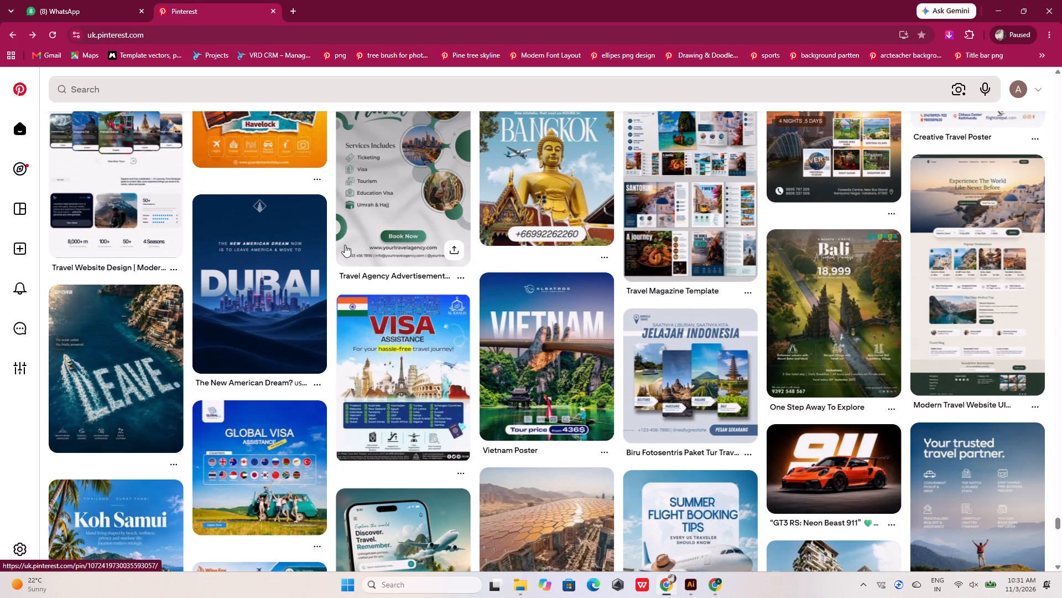
pyautogui.scroll(-3, 345, 245)
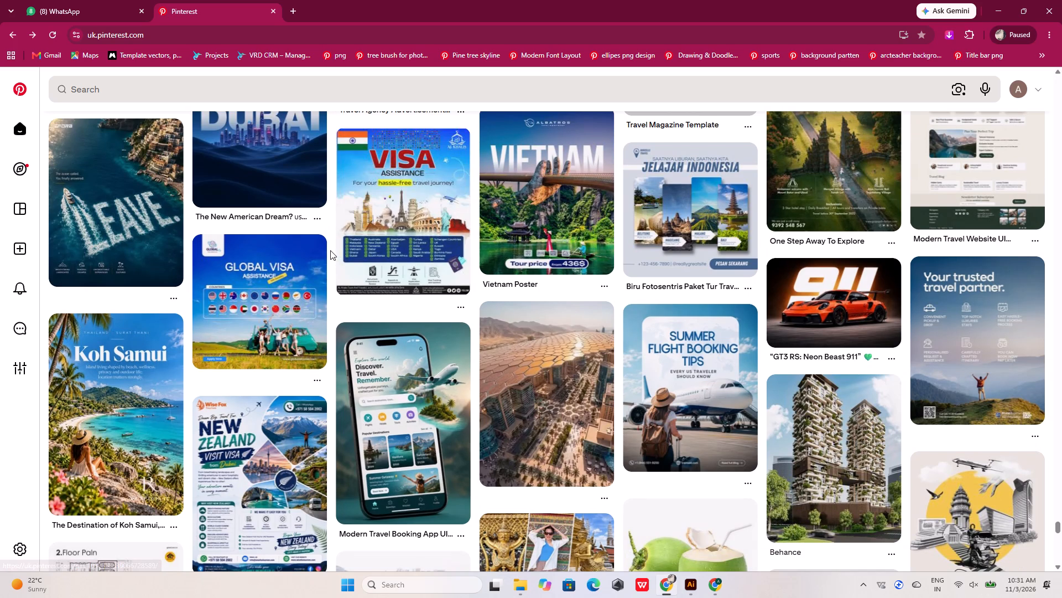
pyautogui.scroll(-2, 436, 274)
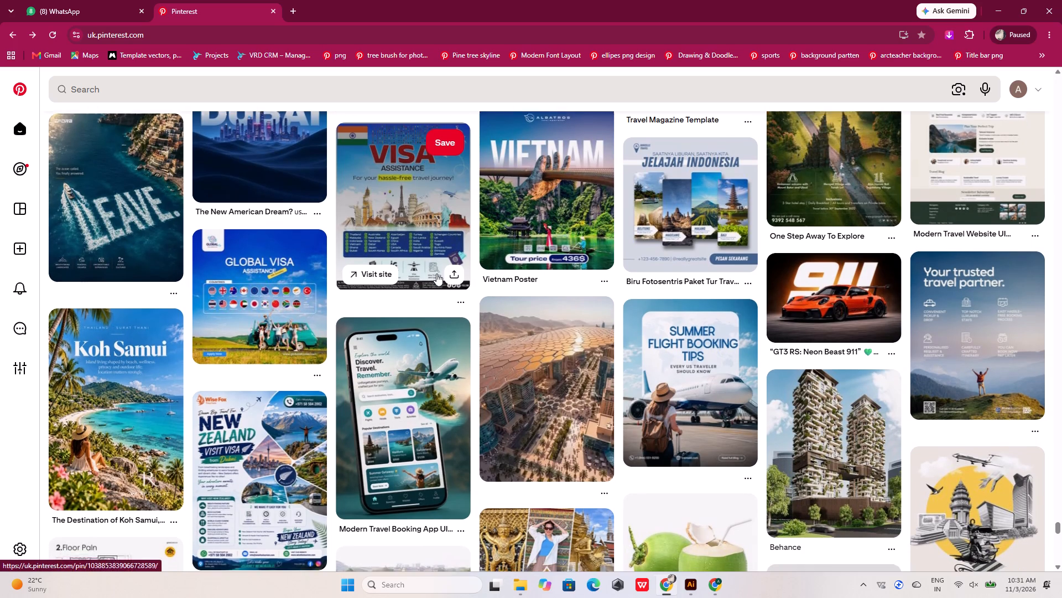
pyautogui.scroll(-3, 438, 274)
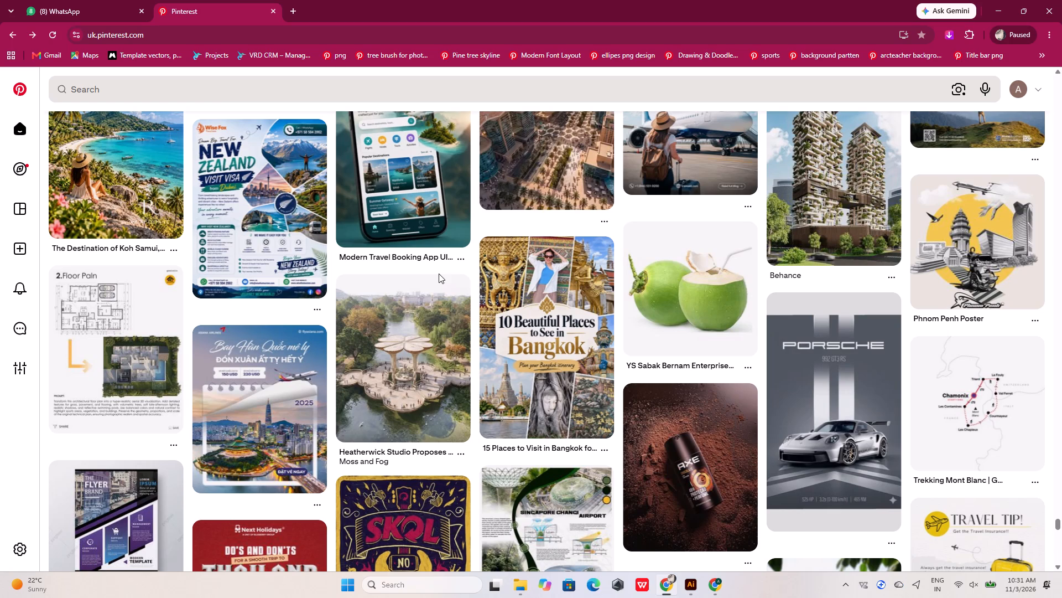
pyautogui.scroll(-1, 441, 274)
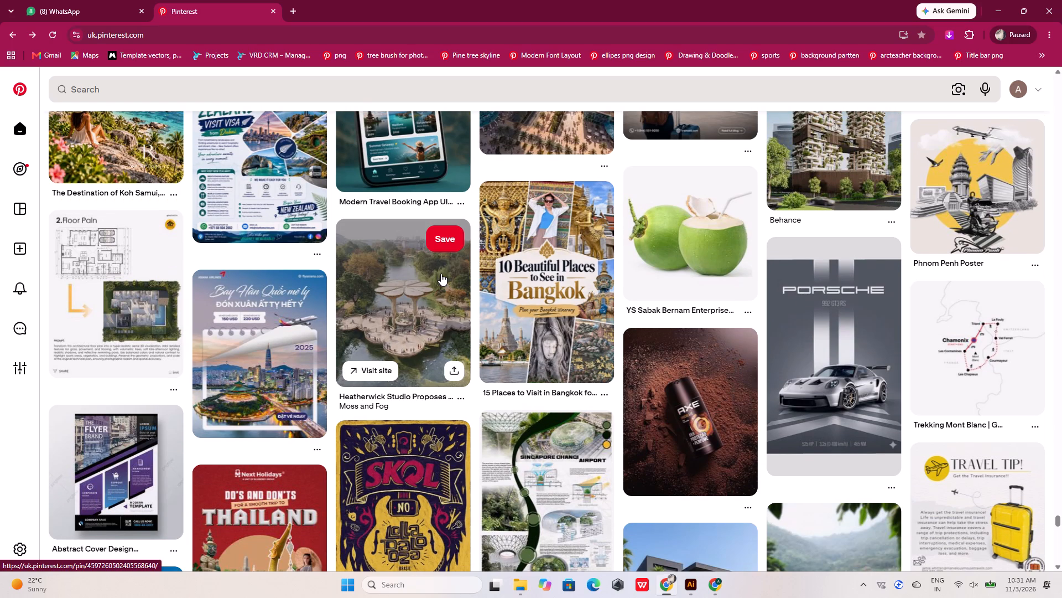
pyautogui.scroll(-2, 441, 274)
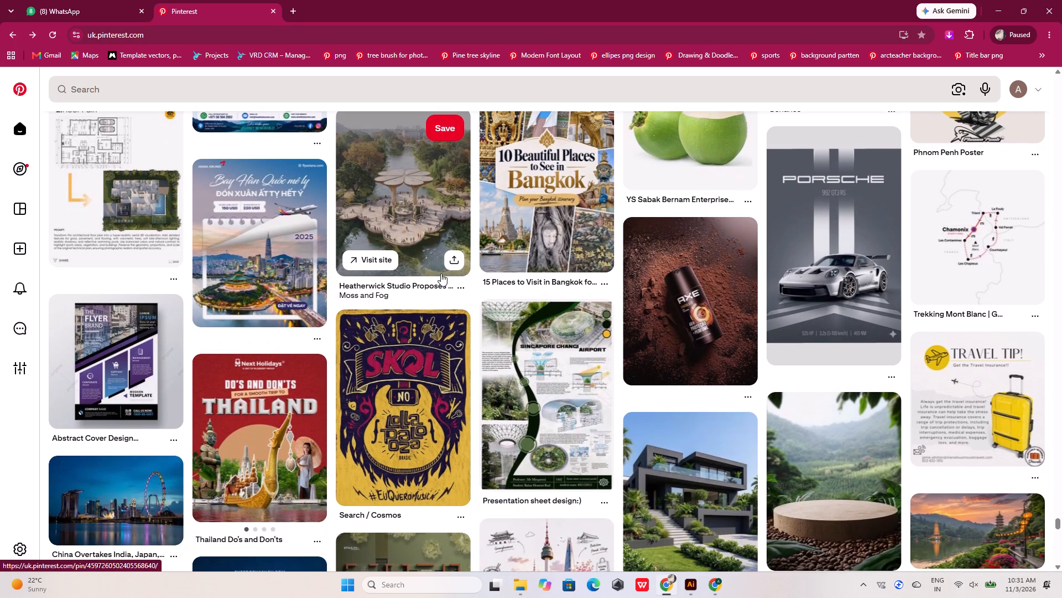
pyautogui.scroll(-1, 441, 274)
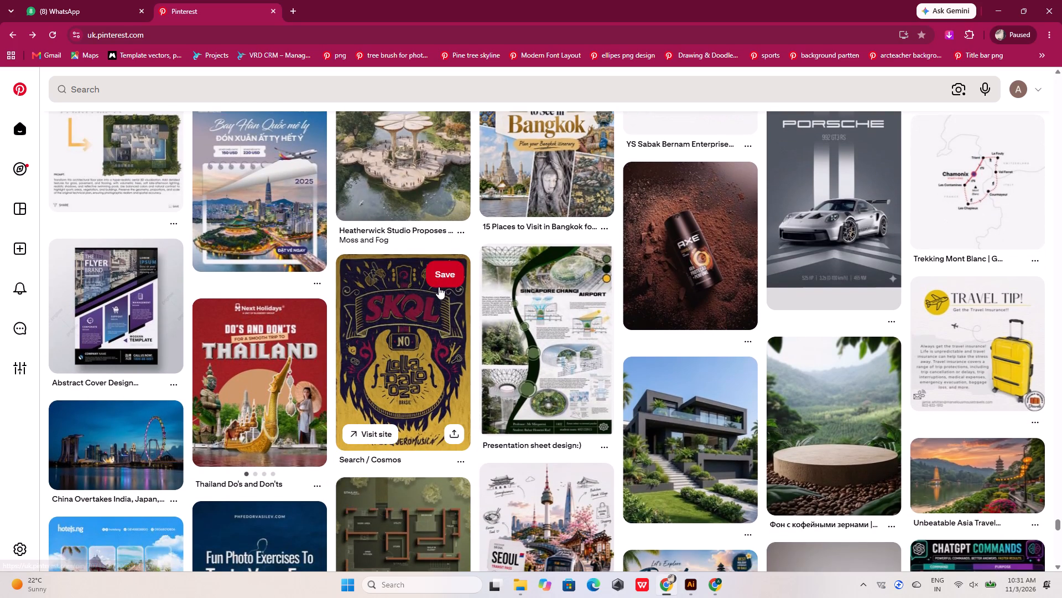
pyautogui.scroll(-2, 448, 297)
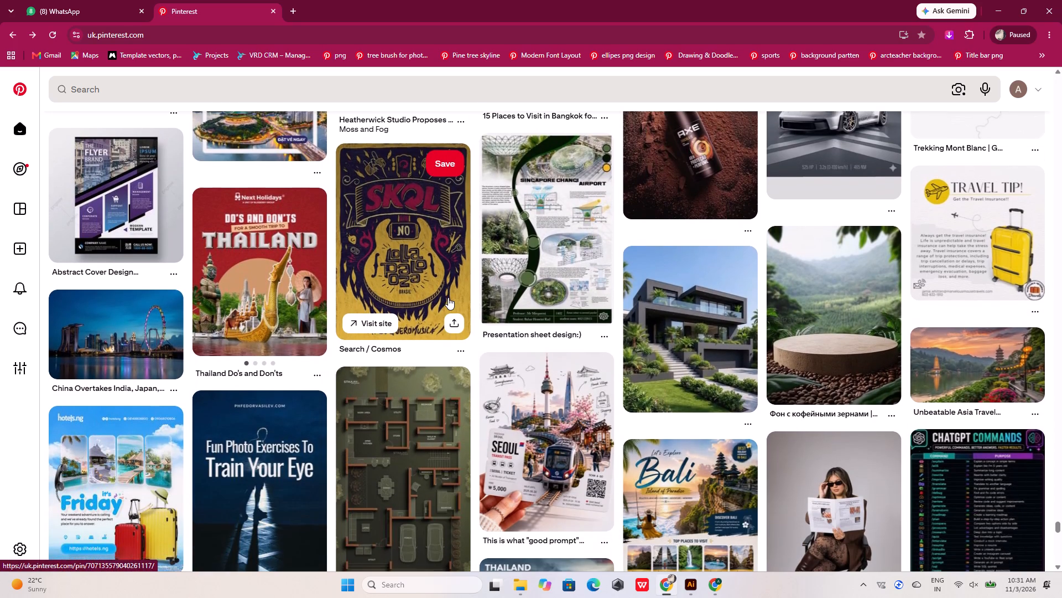
pyautogui.scroll(-4, 448, 297)
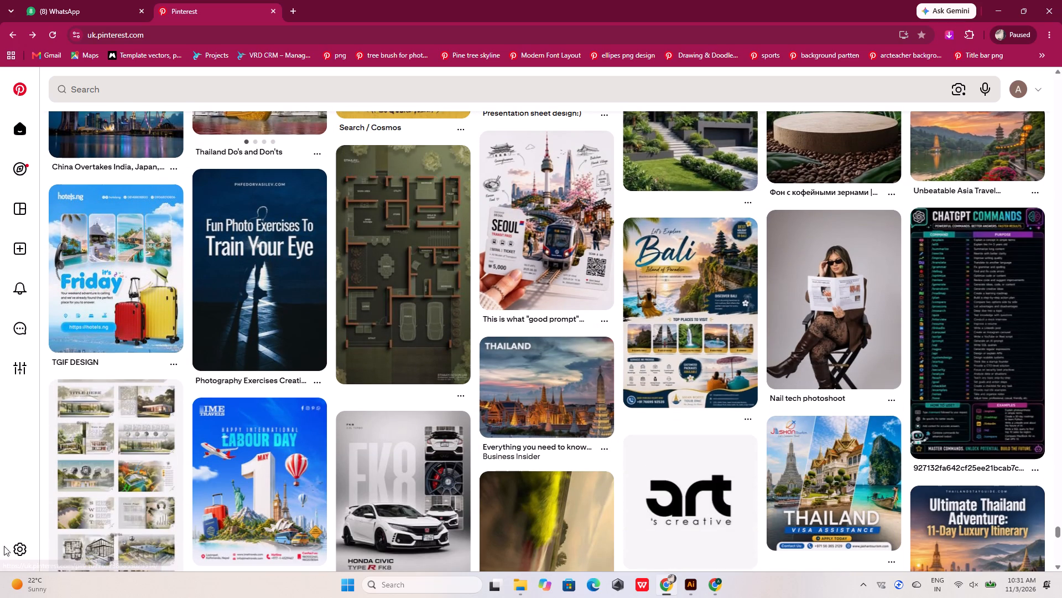
pyautogui.scroll(-4, 502, 225)
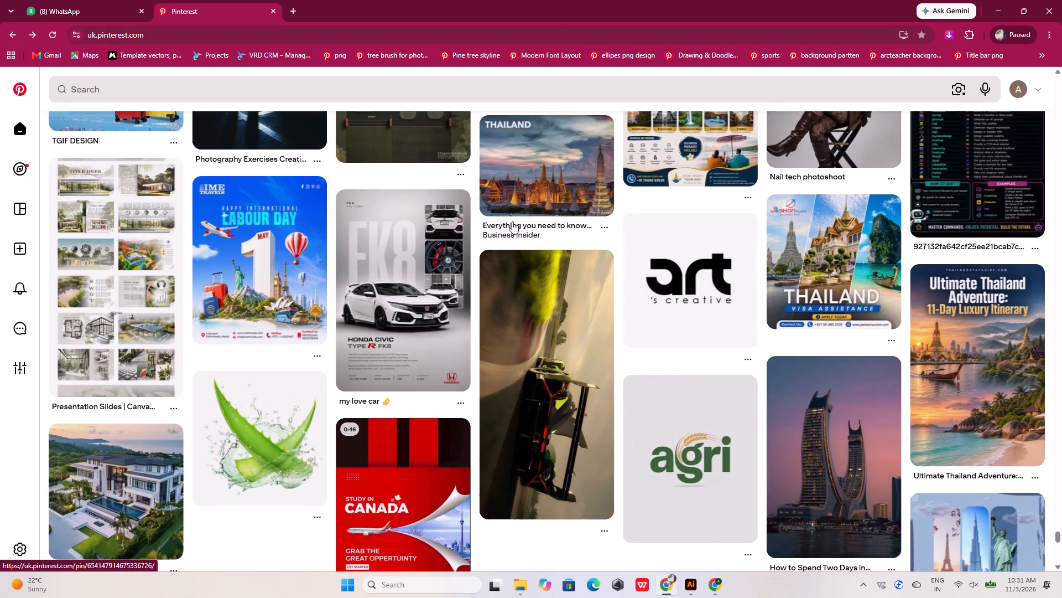
pyautogui.scroll(-3, 521, 222)
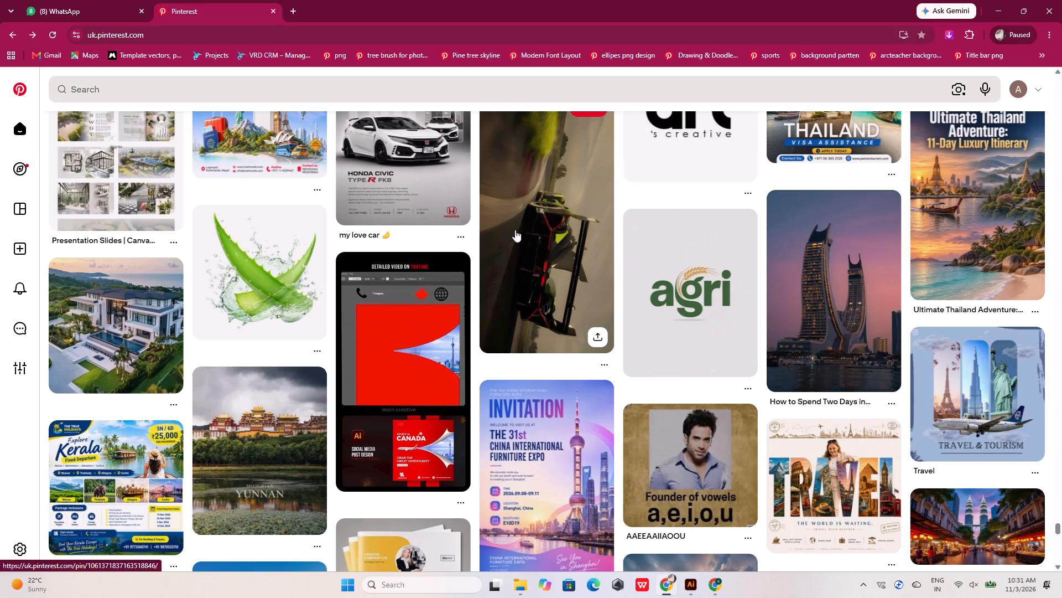
# Find the "Porsche wallpaper" pin in the Pinterest feed, download its image, and return to the feed.
pyautogui.scroll(-6, 515, 230)
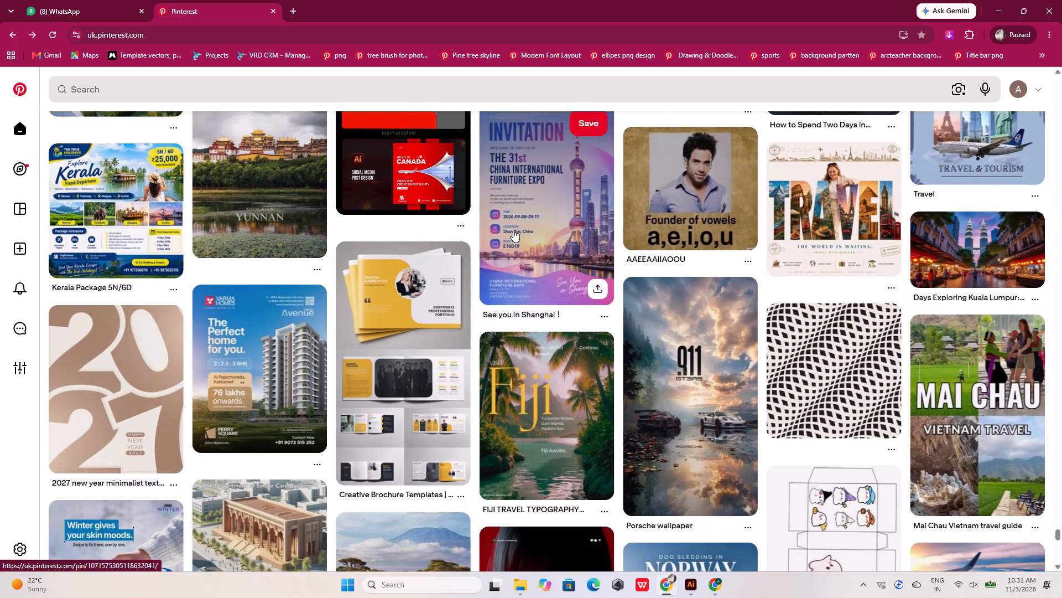
pyautogui.scroll(-2, 513, 230)
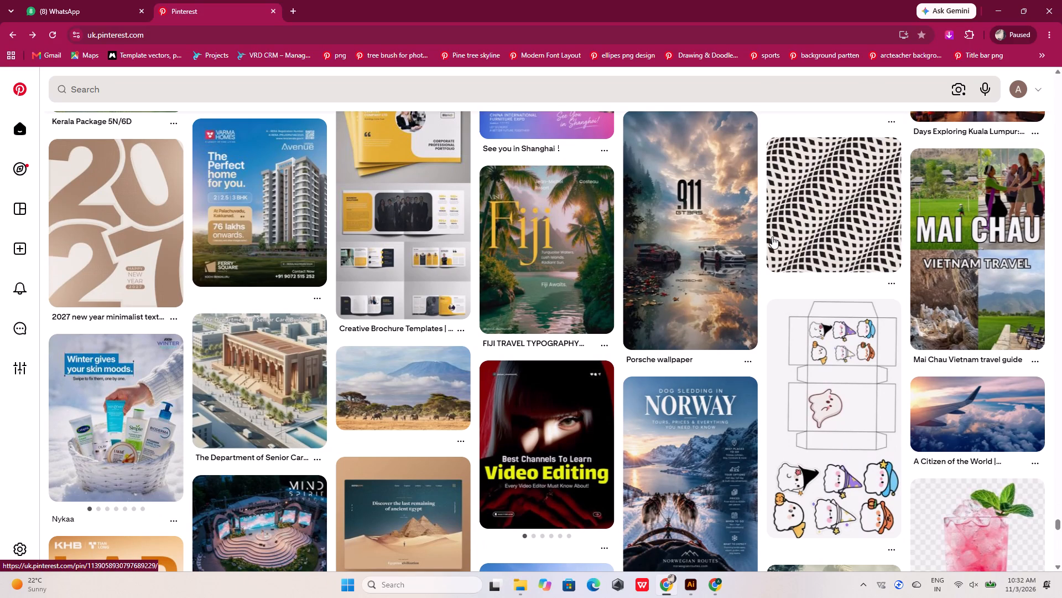
pyautogui.click(689, 219)
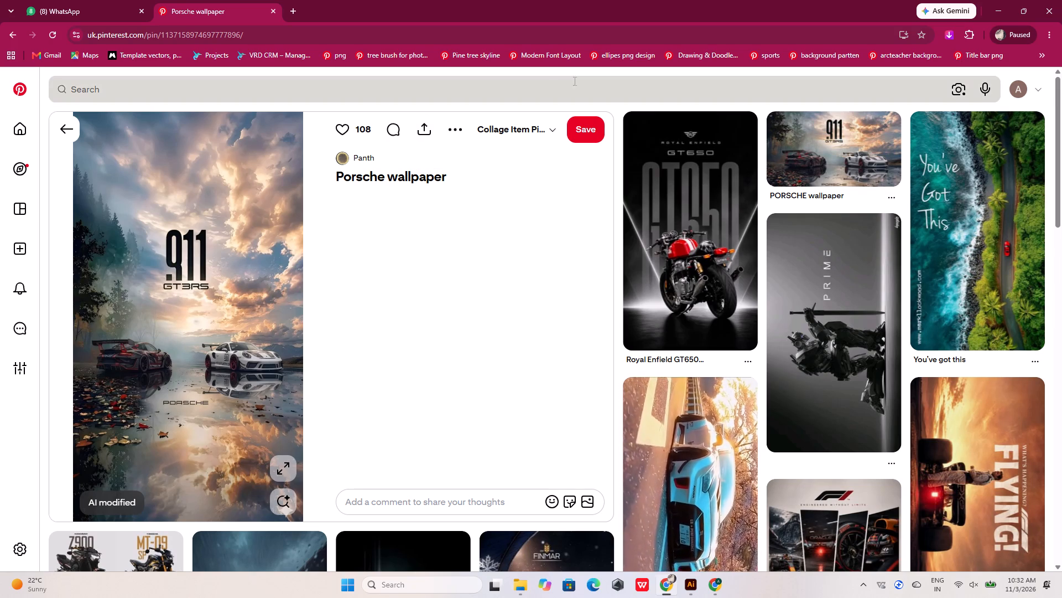
pyautogui.click(454, 130)
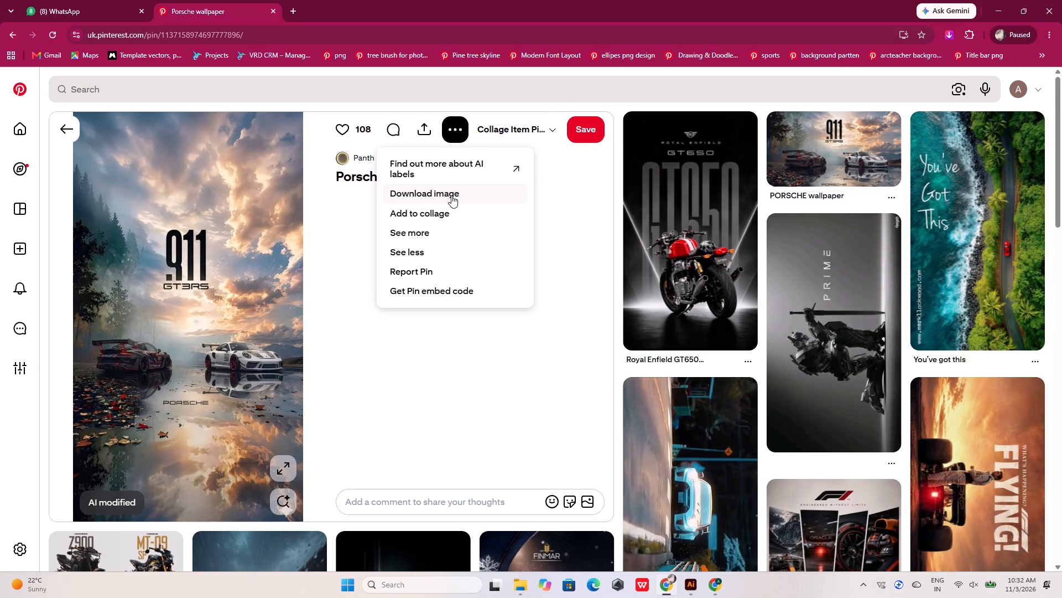
pyautogui.click(451, 195)
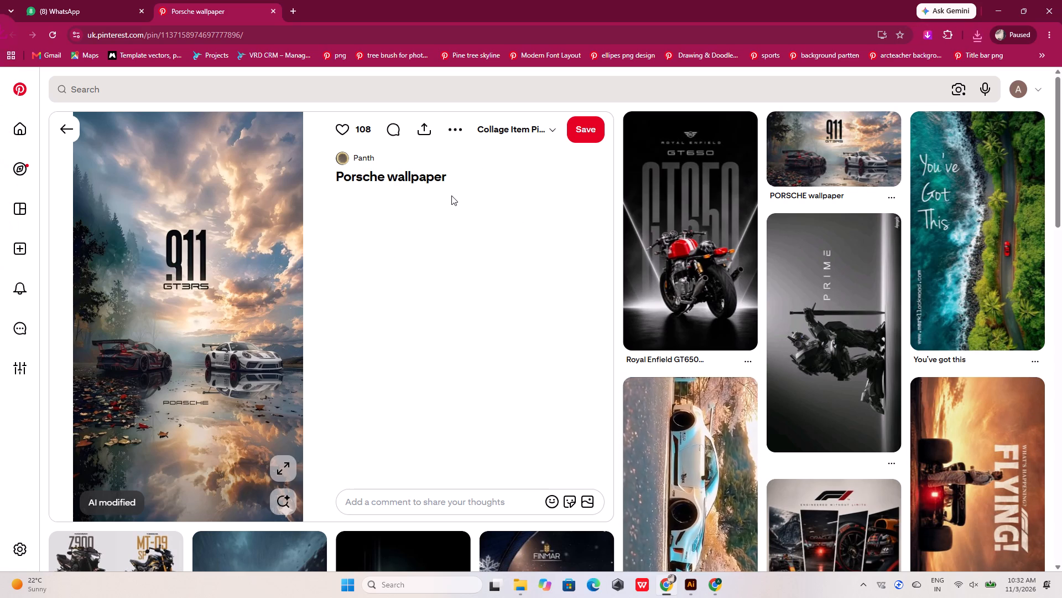
pyautogui.scroll(-6, 451, 195)
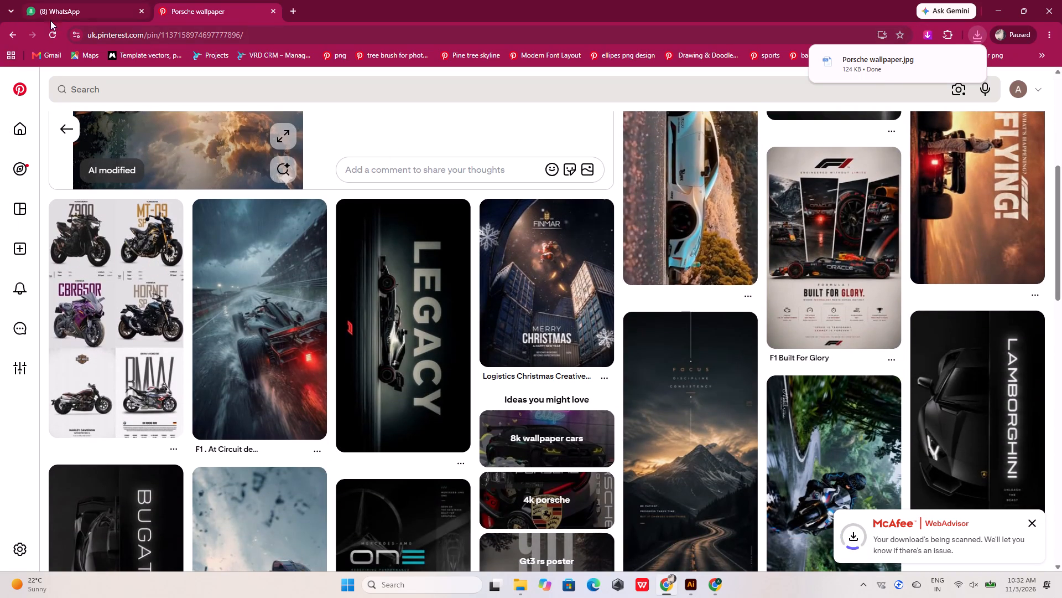
pyautogui.click(13, 35)
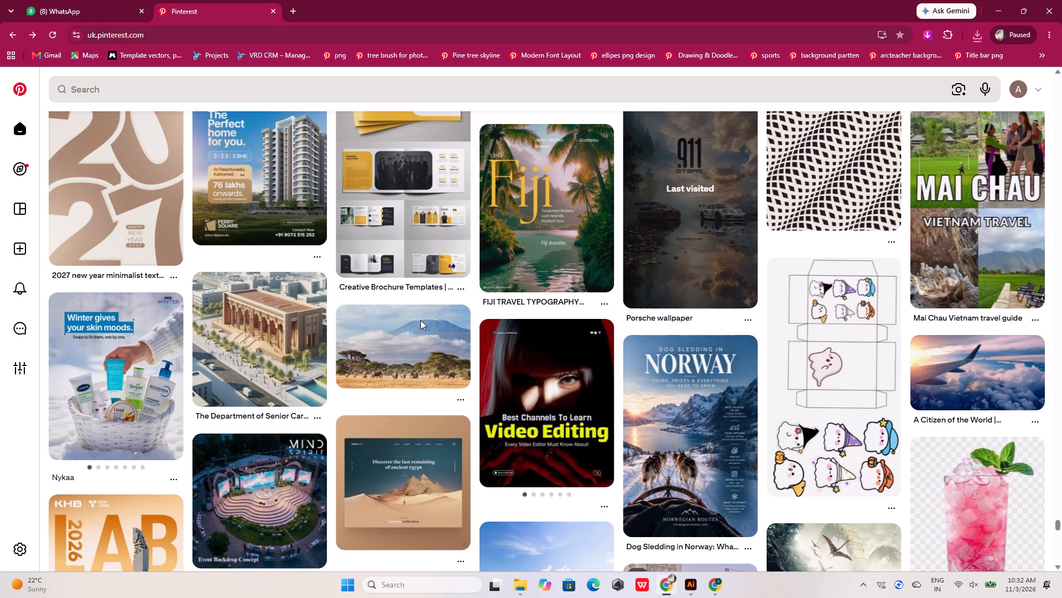
# Switch to Illustrator and inspect the flyer's Package Inclusions bar and its icons one by one, from Accommodation to the water bottles.
pyautogui.click(689, 585)
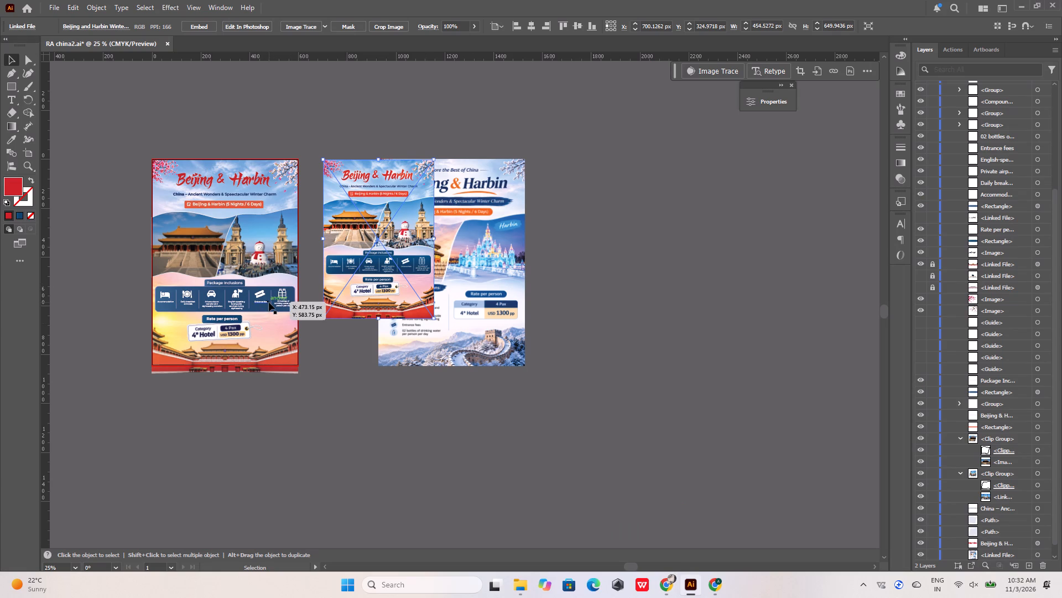
pyautogui.keyDown('alt'); pyautogui.scroll(7, 269, 302); pyautogui.keyUp('alt')
pyautogui.keyDown('alt'); pyautogui.scroll(-5, 319, 325); pyautogui.keyUp('alt')
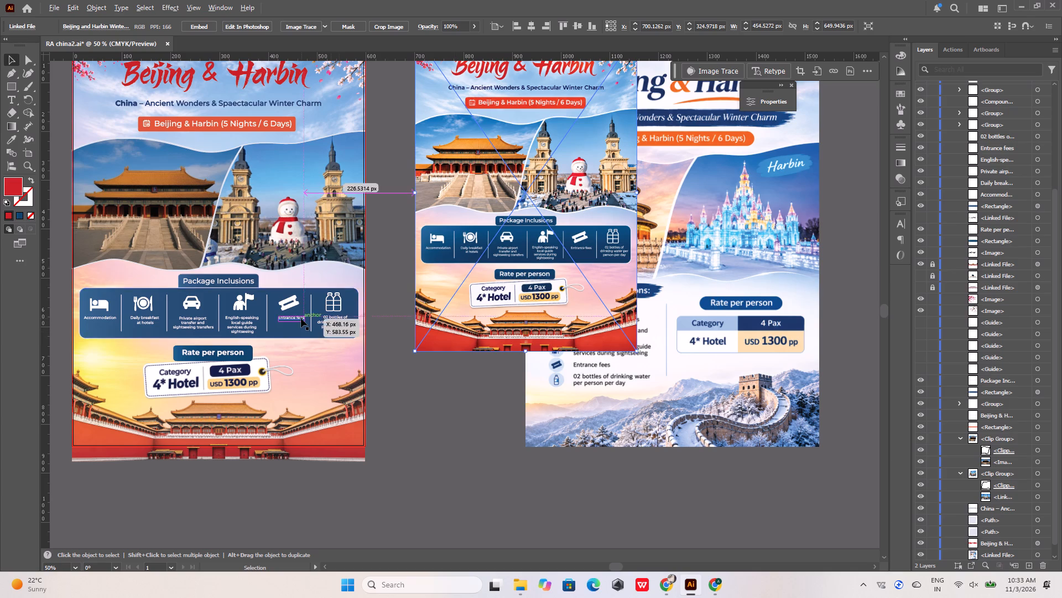
pyautogui.keyDown('alt'); pyautogui.scroll(5, 301, 318); pyautogui.keyUp('alt')
pyautogui.click(334, 262)
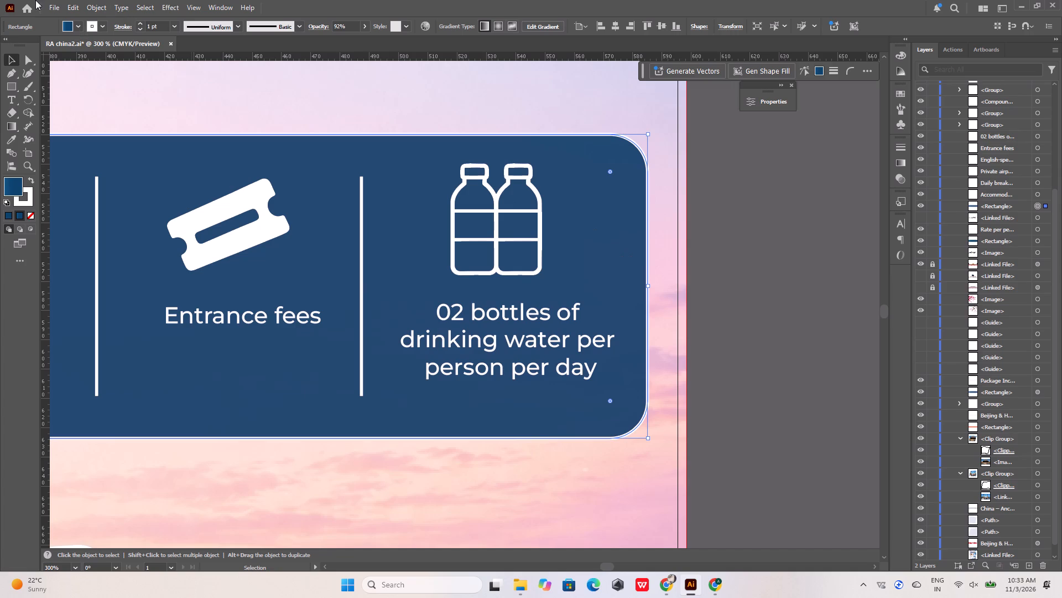
pyautogui.keyDown('alt'); pyautogui.scroll(-5, 251, 272); pyautogui.keyUp('alt')
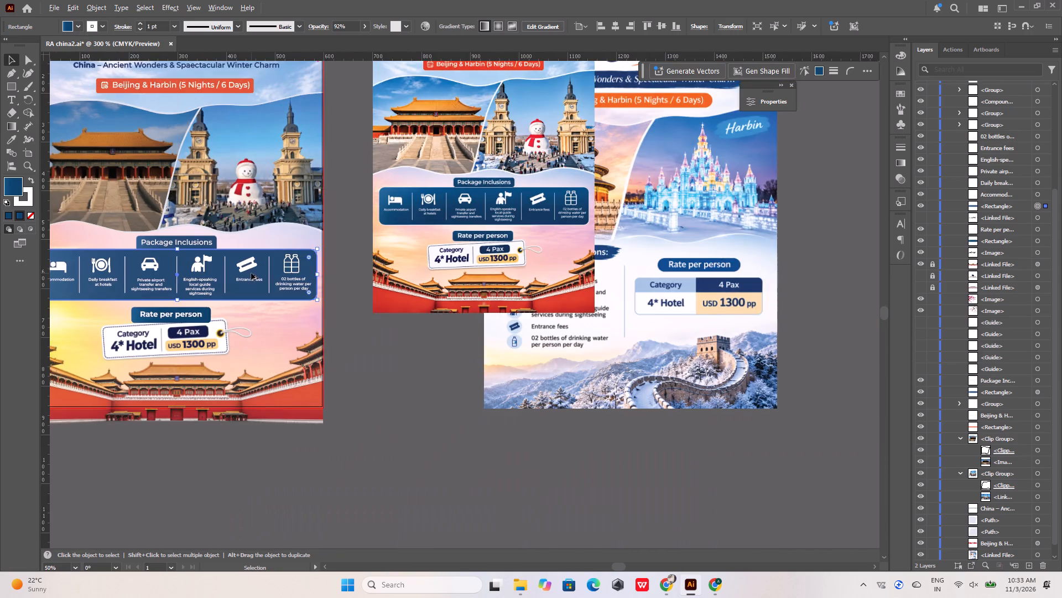
pyautogui.keyDown('alt'); pyautogui.scroll(-3, 247, 275); pyautogui.keyUp('alt')
pyautogui.keyDown('alt'); pyautogui.scroll(5, 186, 270); pyautogui.keyUp('alt')
pyautogui.keyDown('alt'); pyautogui.scroll(-4, 187, 275); pyautogui.keyUp('alt')
pyautogui.keyDown('alt'); pyautogui.scroll(4, 184, 282); pyautogui.keyUp('alt')
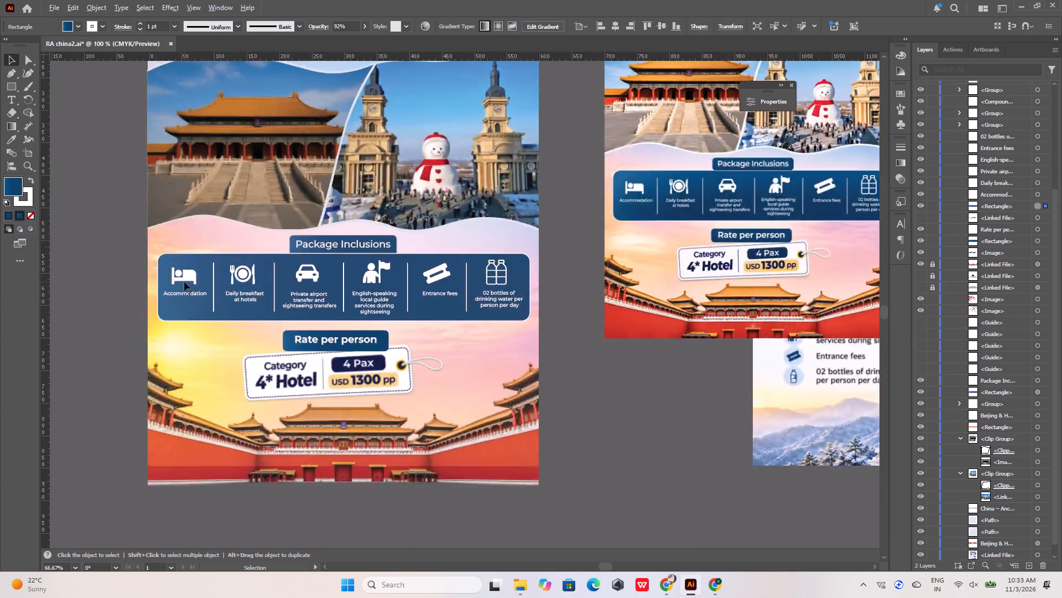
pyautogui.keyDown('alt'); pyautogui.scroll(1, 184, 282); pyautogui.keyUp('alt')
pyautogui.click(194, 270)
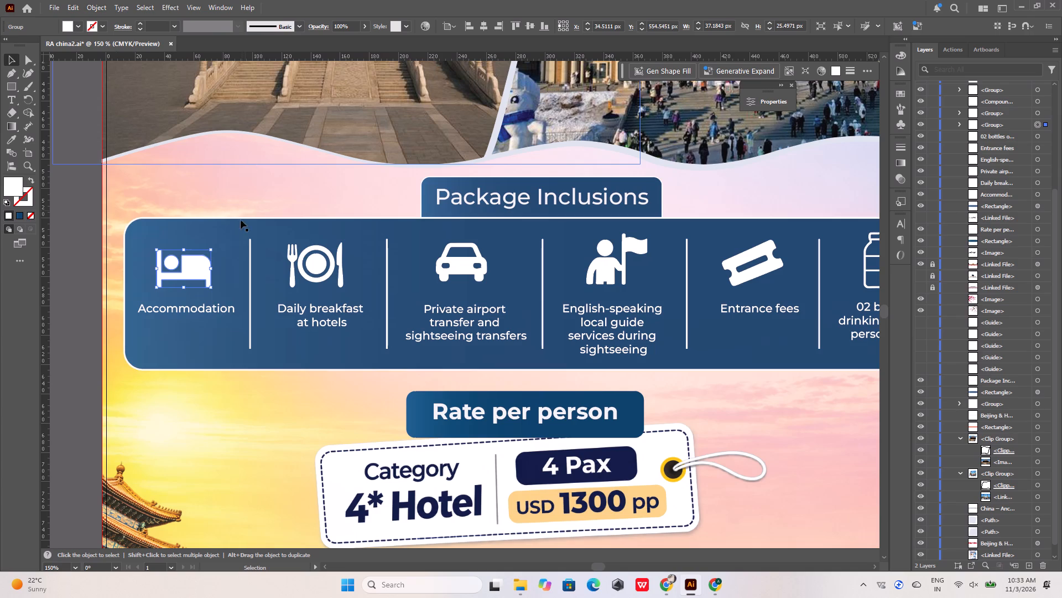
pyautogui.click(307, 263)
pyautogui.click(454, 267)
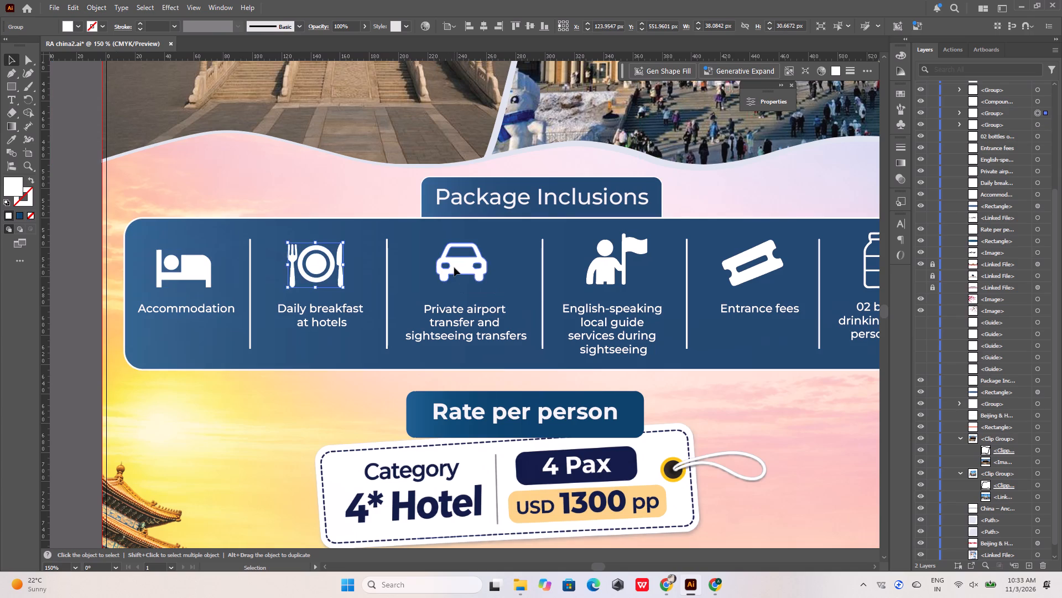
pyautogui.click(605, 266)
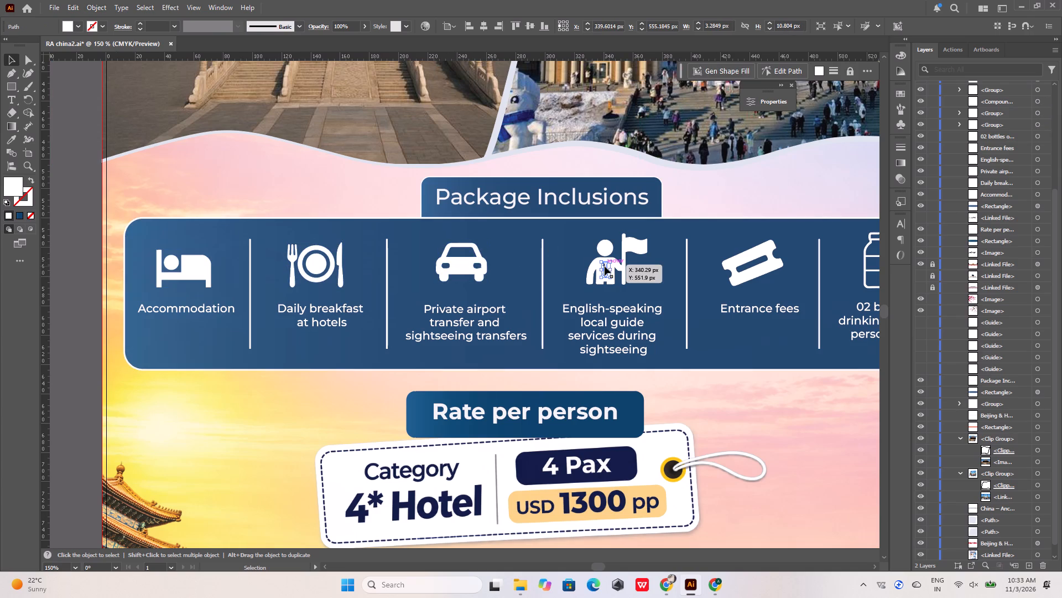
pyautogui.click(745, 258)
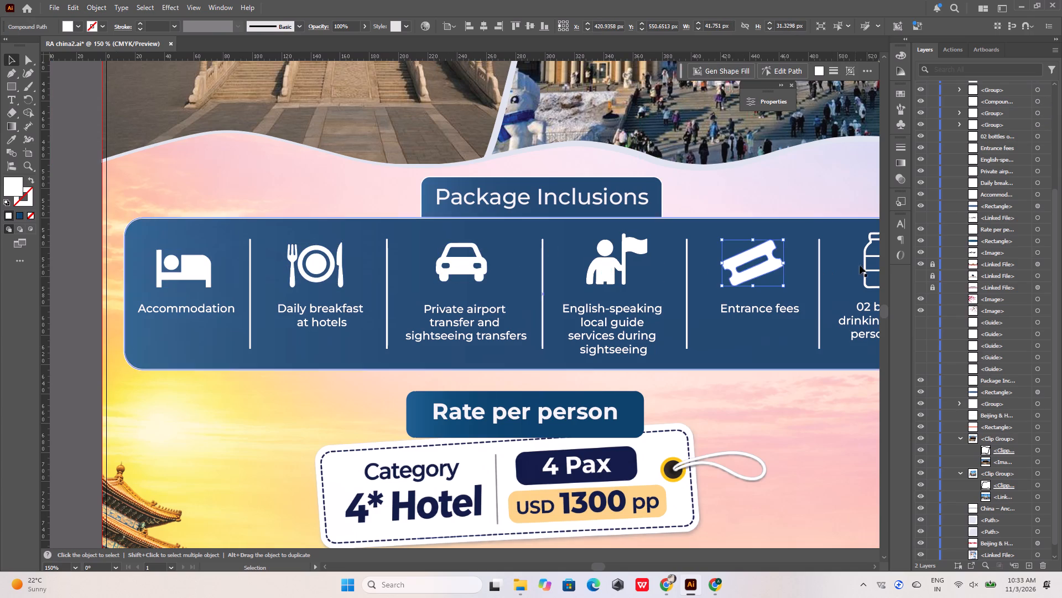
pyautogui.click(864, 263)
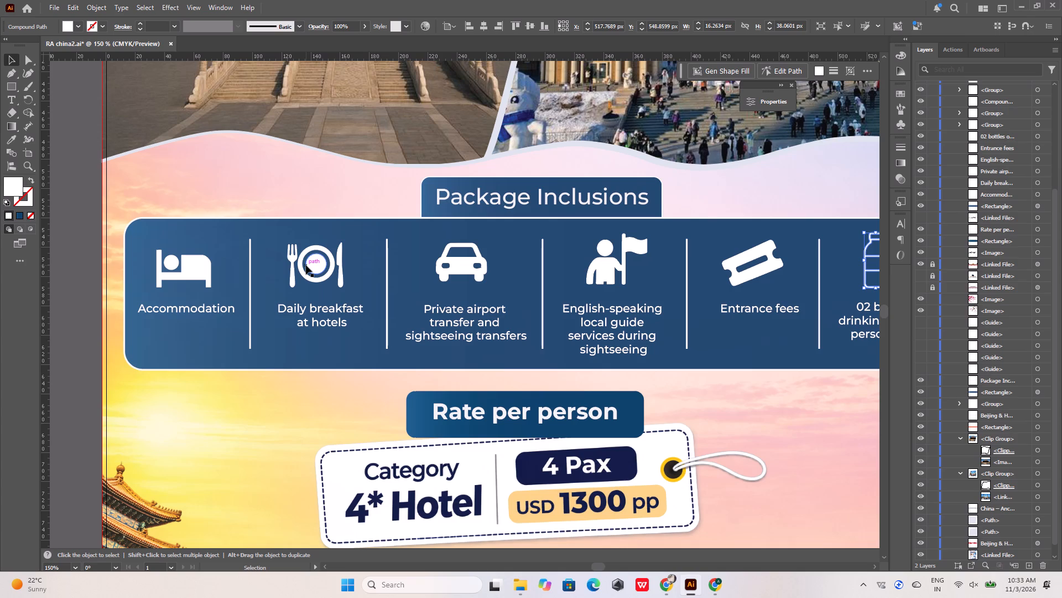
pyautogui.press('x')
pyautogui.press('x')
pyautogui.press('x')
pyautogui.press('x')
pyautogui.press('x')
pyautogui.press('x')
# Embed the linked Harbin snowman photo inside its clip group on the flyer.
pyautogui.scroll(-4, 306, 265)
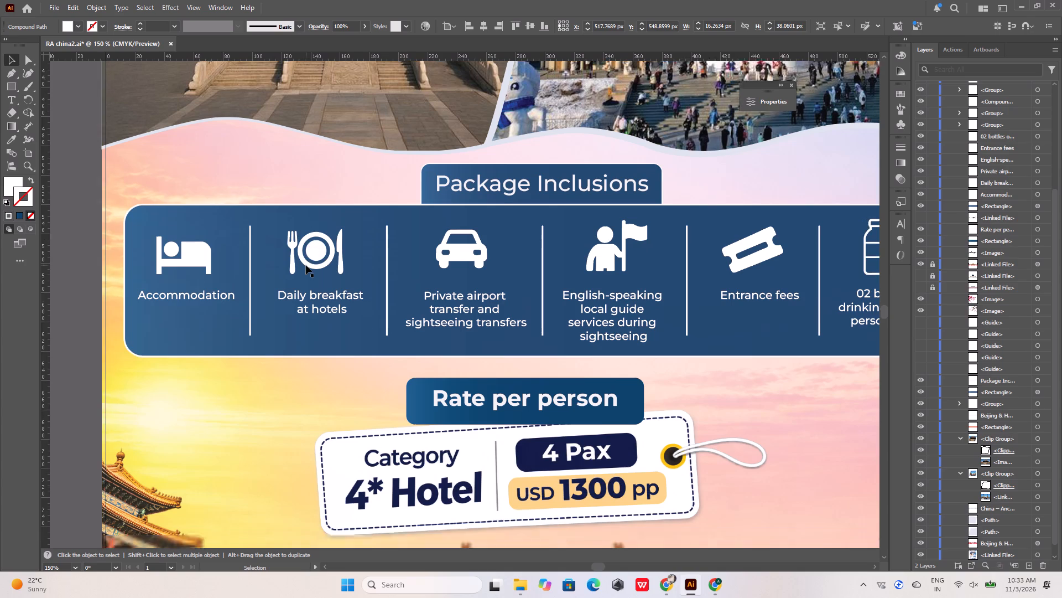
pyautogui.scroll(-1, 306, 265)
pyautogui.keyDown('alt'); pyautogui.scroll(-5, 306, 269); pyautogui.keyUp('alt')
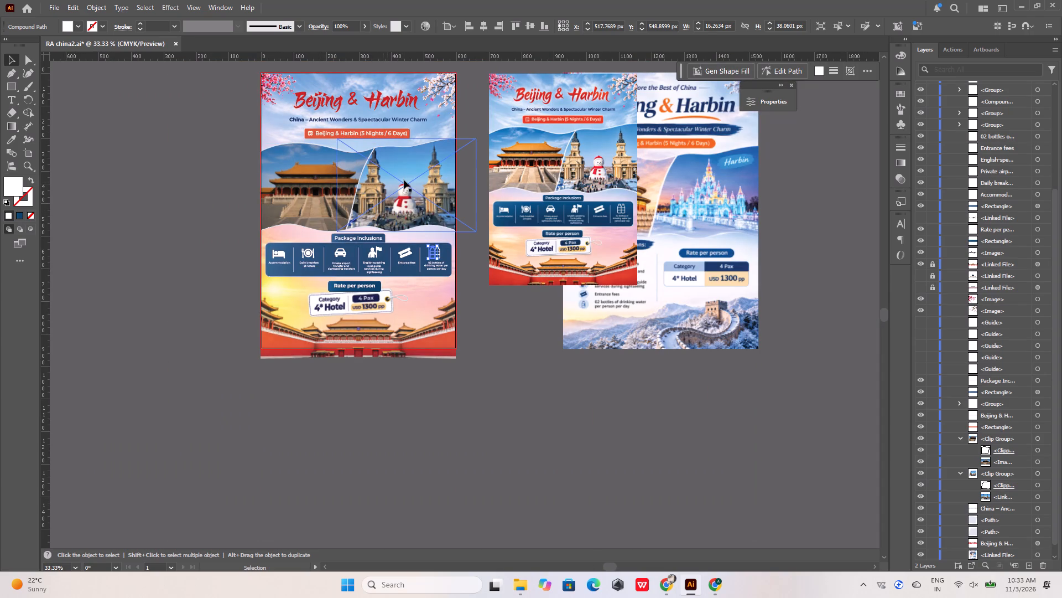
pyautogui.click(404, 180)
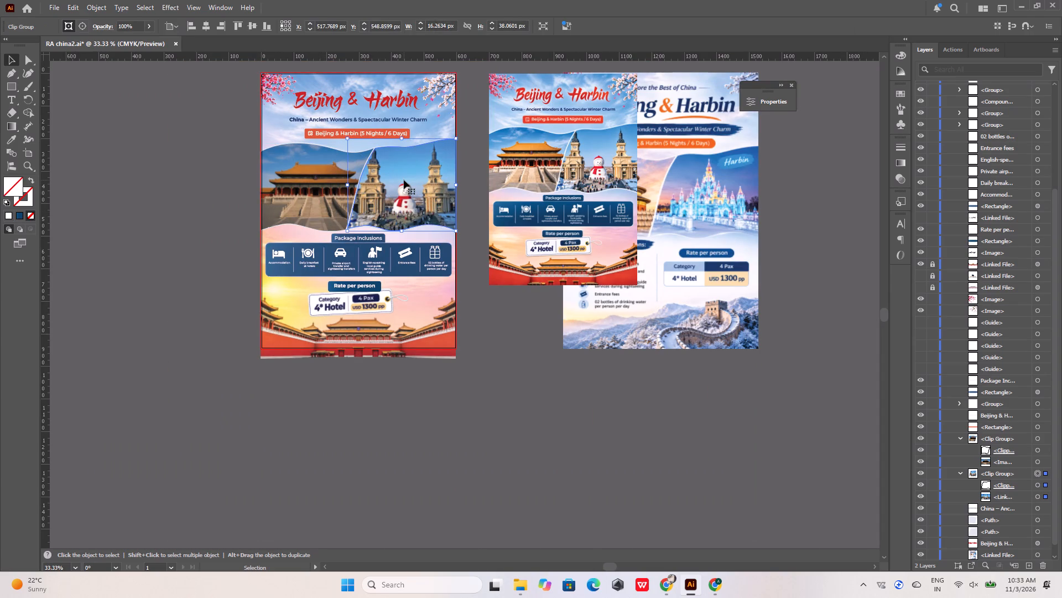
pyautogui.keyDown('alt'); pyautogui.scroll(3, 404, 180); pyautogui.keyUp('alt')
pyautogui.click(404, 180)
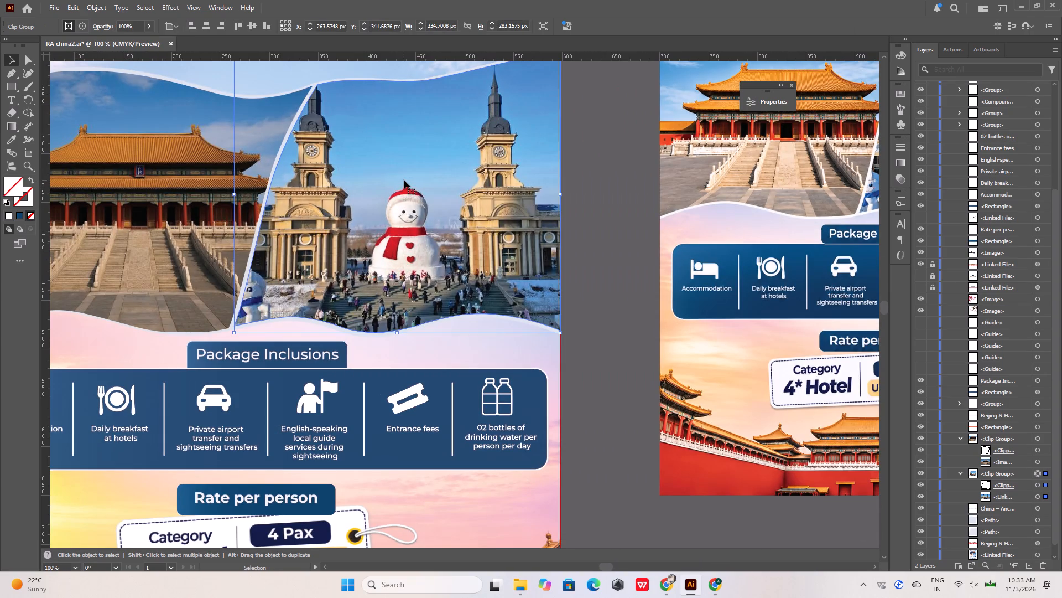
pyautogui.keyDown('ctrl'); pyautogui.click(404, 180); pyautogui.keyUp('ctrl')
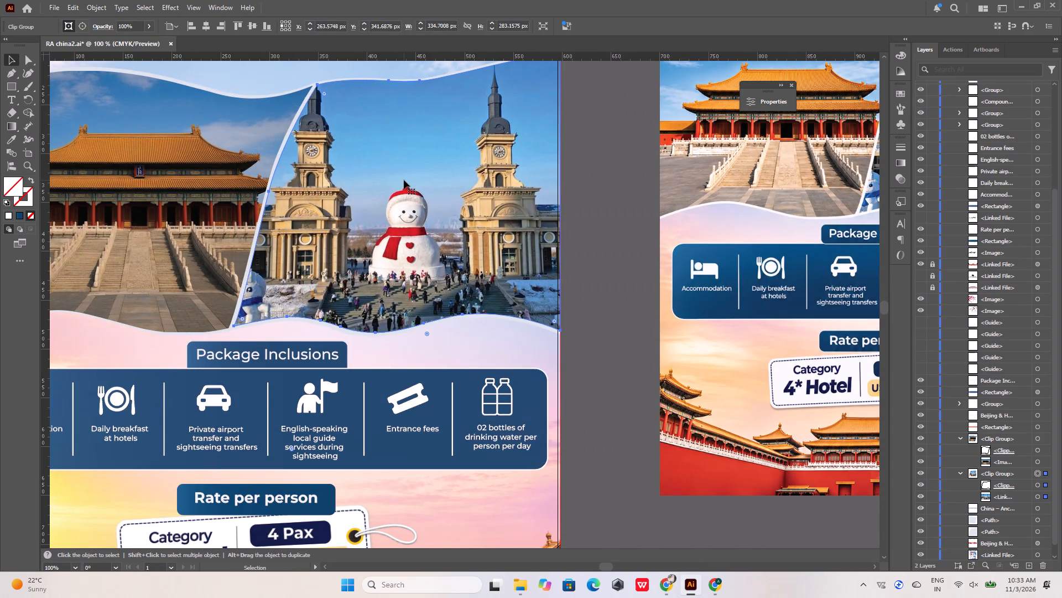
pyautogui.click(997, 497)
pyautogui.click(1043, 495)
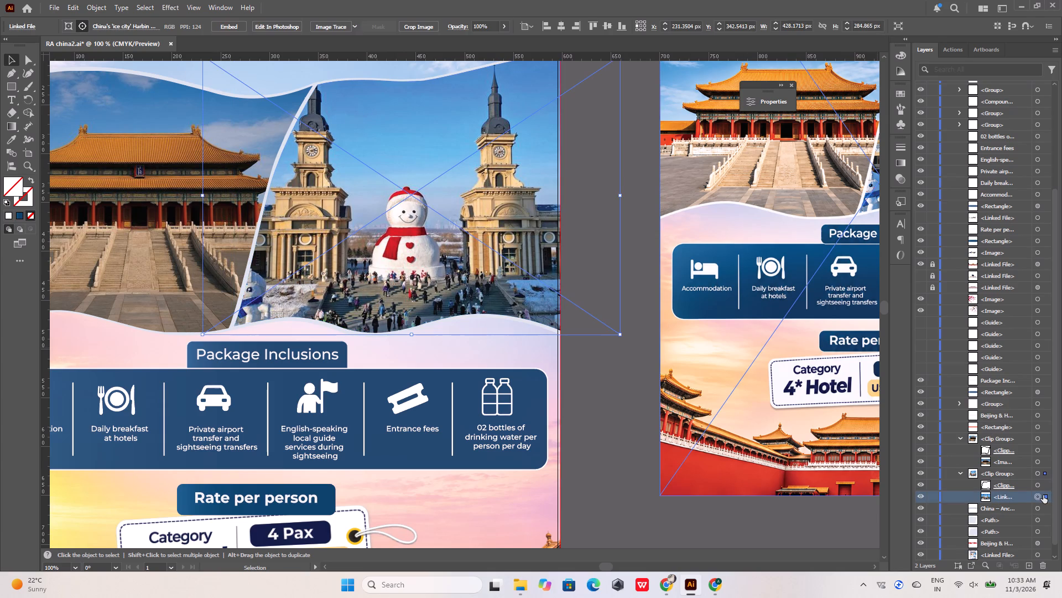
pyautogui.click(231, 23)
# Check the Beijing palace photo inside its clip group by hiding it and showing it again.
pyautogui.click(168, 185)
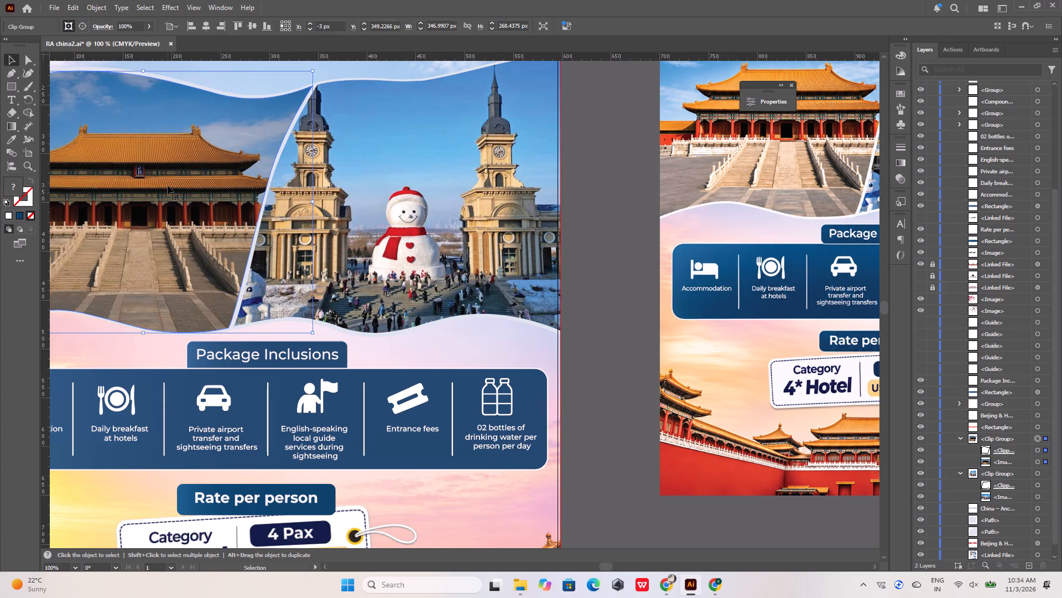
pyautogui.click(1011, 461)
pyautogui.click(1043, 460)
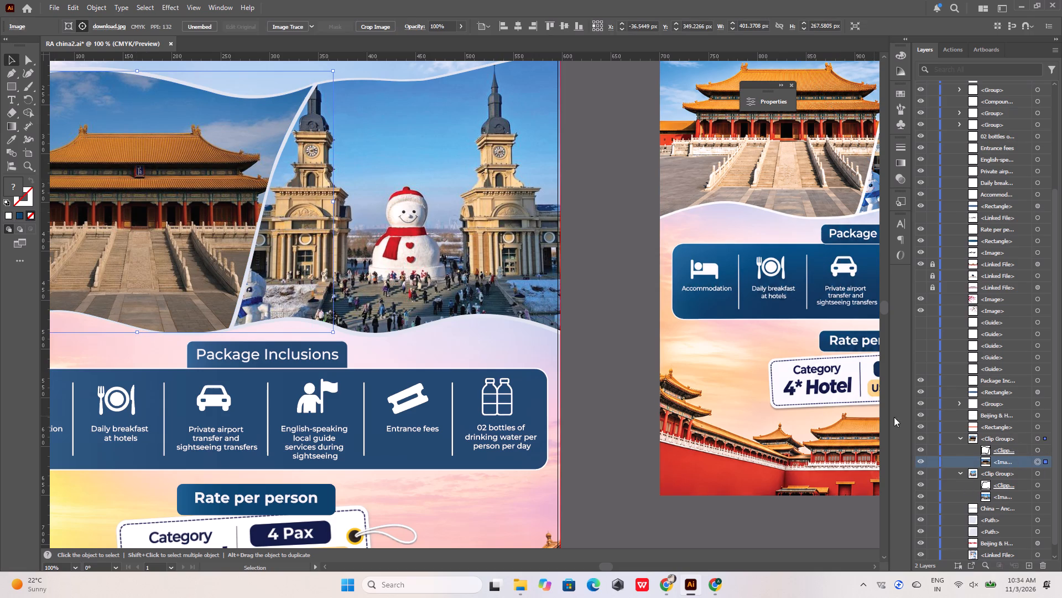
pyautogui.click(919, 461)
pyautogui.click(919, 461)
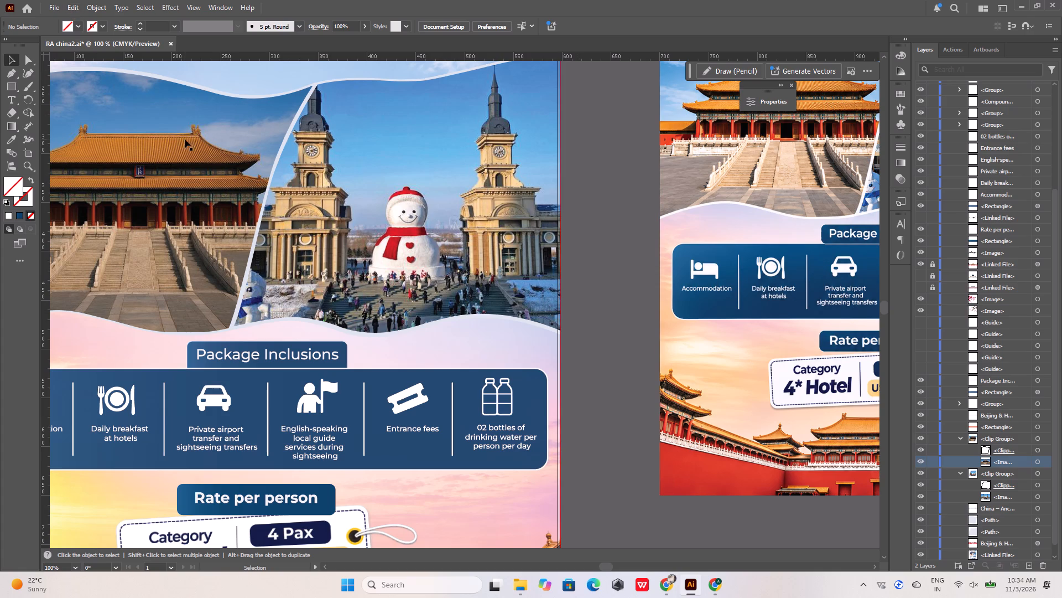
# Check the Entrance fees ticket icon, the upper layer entries and the hotel price tag image on the flyer.
pyautogui.click(420, 392)
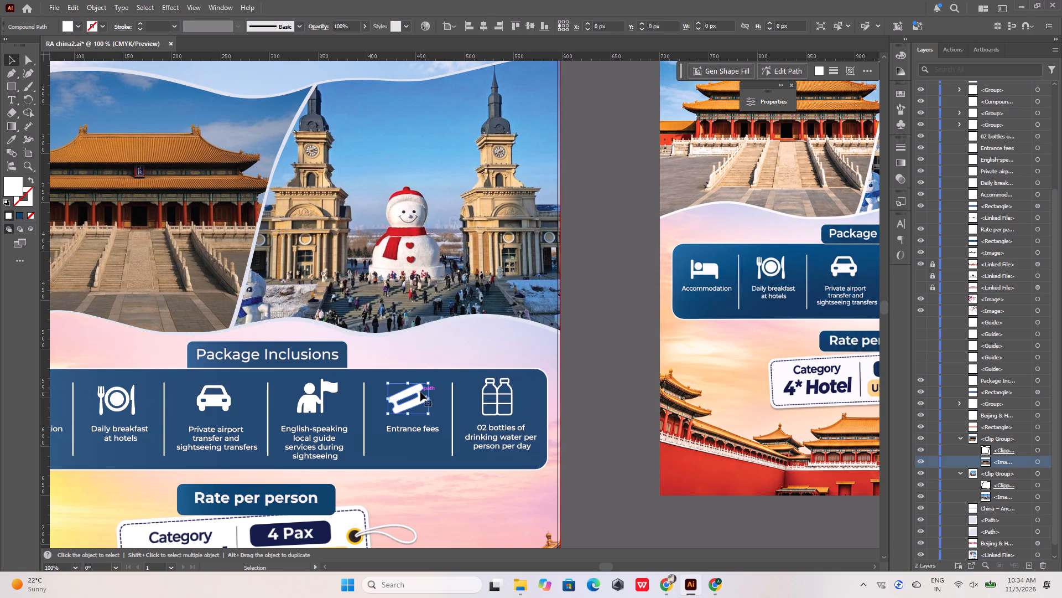
pyautogui.click(421, 393)
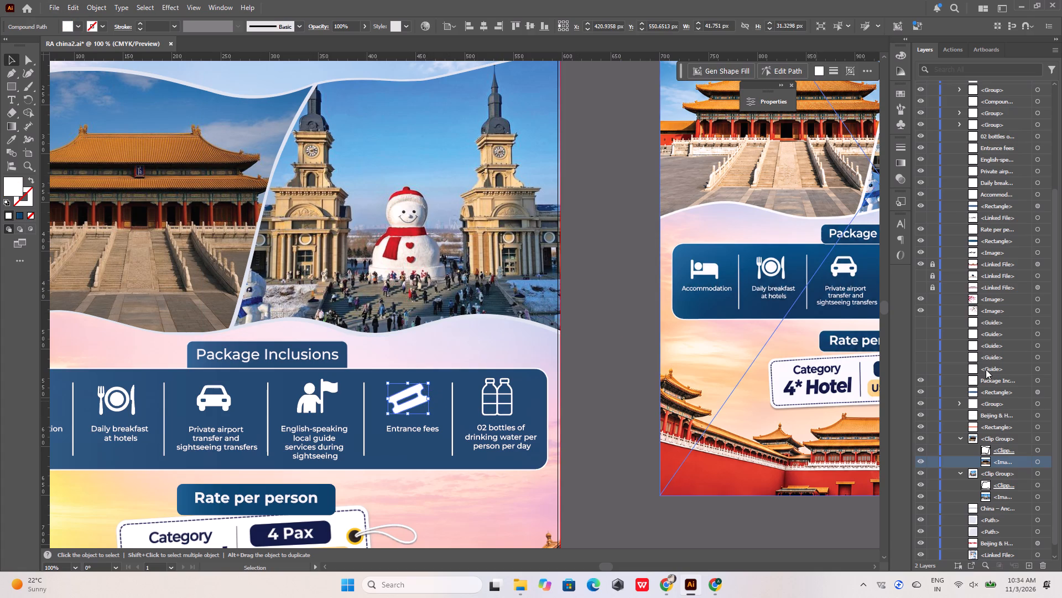
pyautogui.scroll(10, 986, 369)
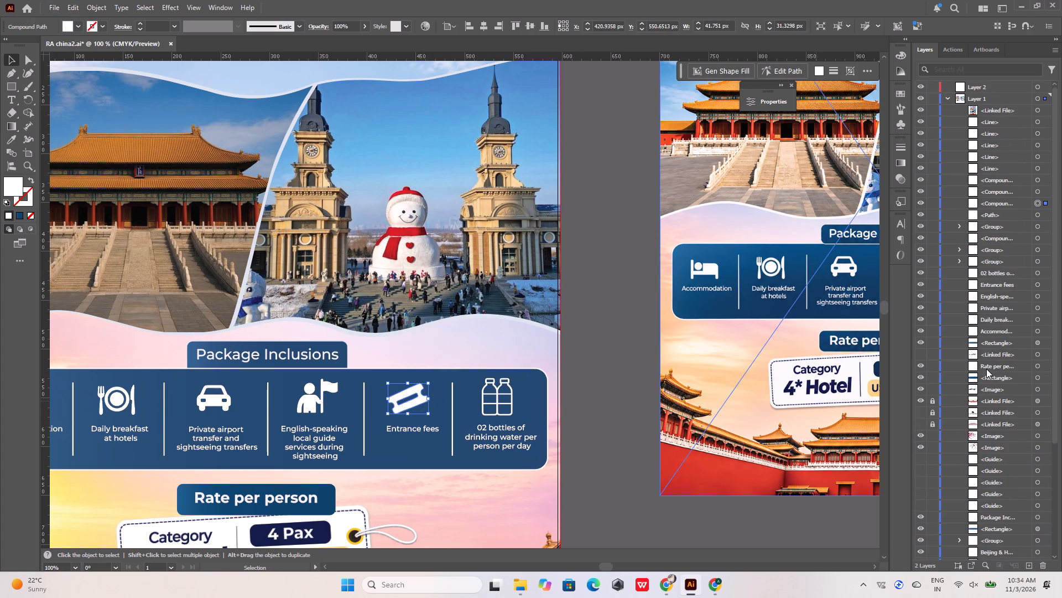
pyautogui.scroll(1, 986, 369)
pyautogui.click(347, 523)
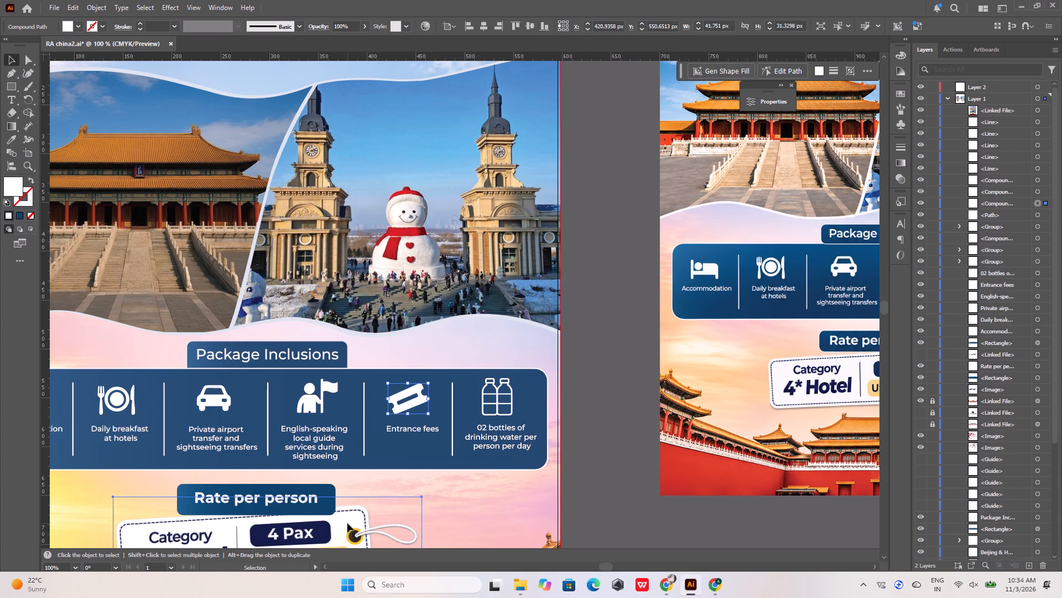
# Delete the separate white tie shape from the English-speaking local guide icon, and select the remaining icon group.
pyautogui.click(311, 404)
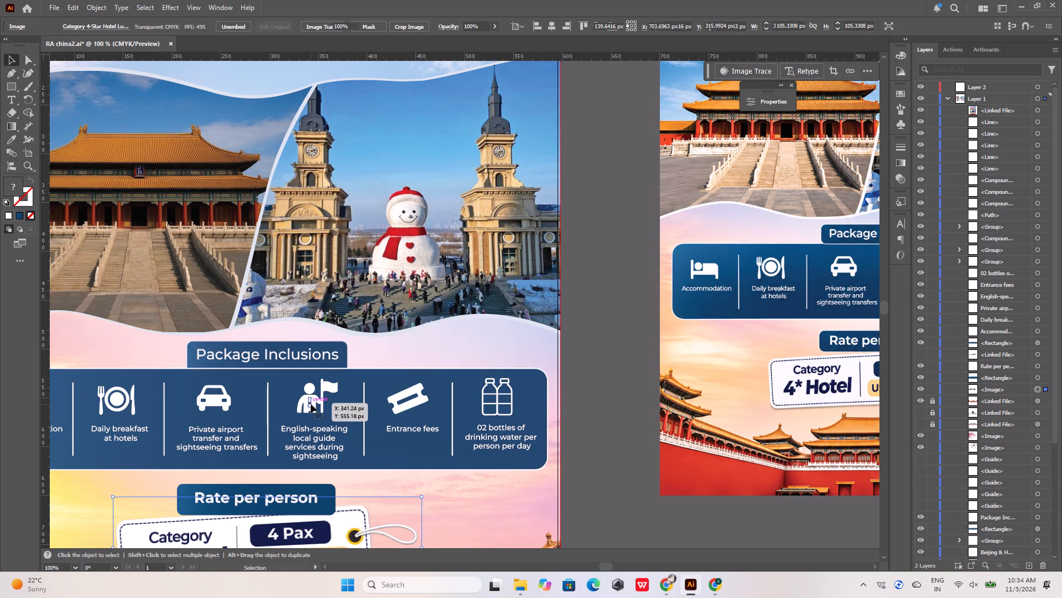
pyautogui.keyDown('alt'); pyautogui.scroll(5, 311, 404); pyautogui.keyUp('alt')
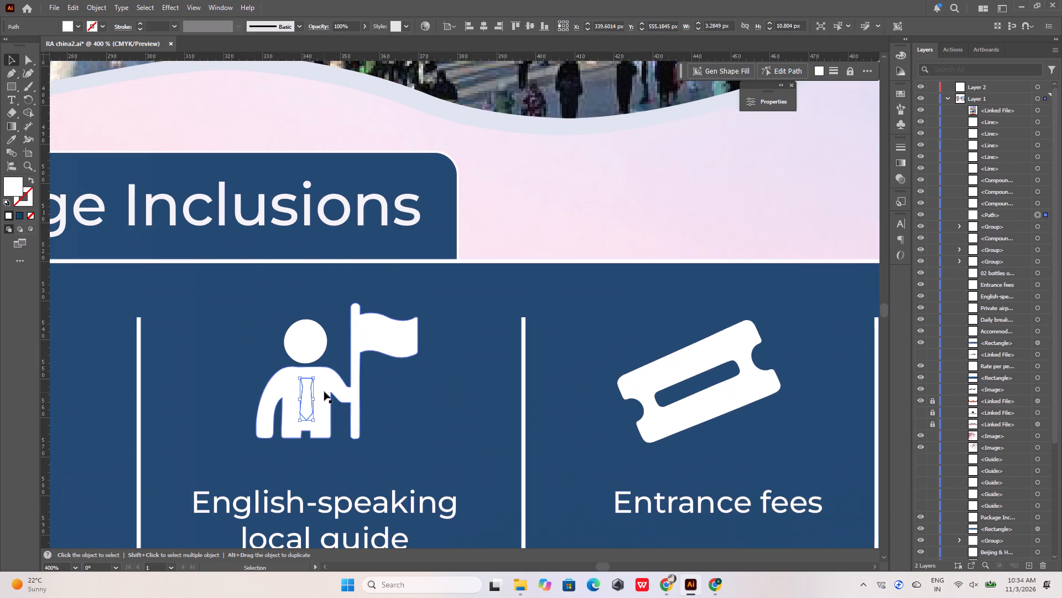
pyautogui.press('Delete')
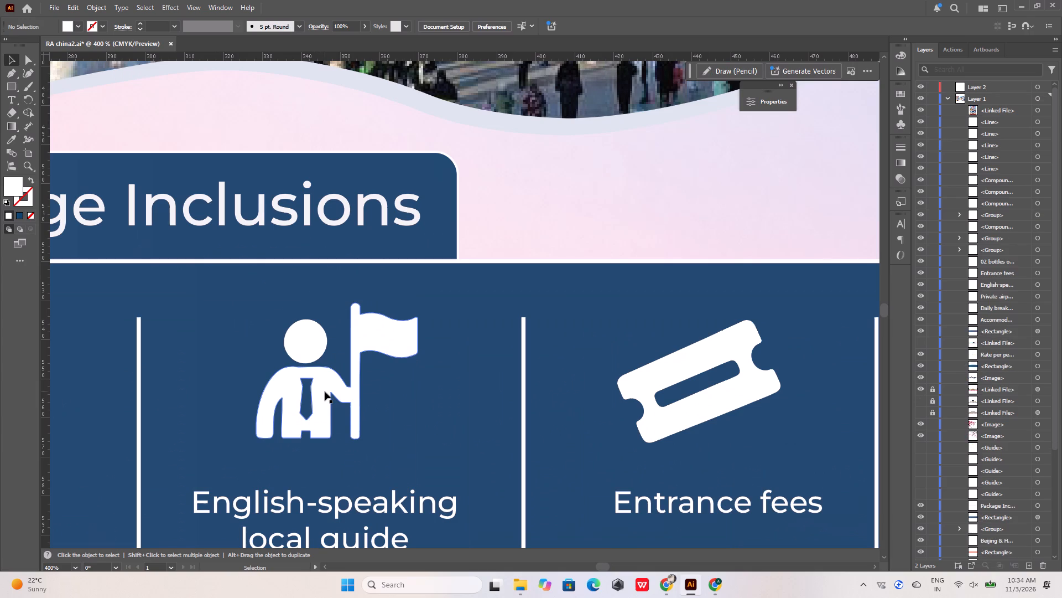
pyautogui.click(325, 391)
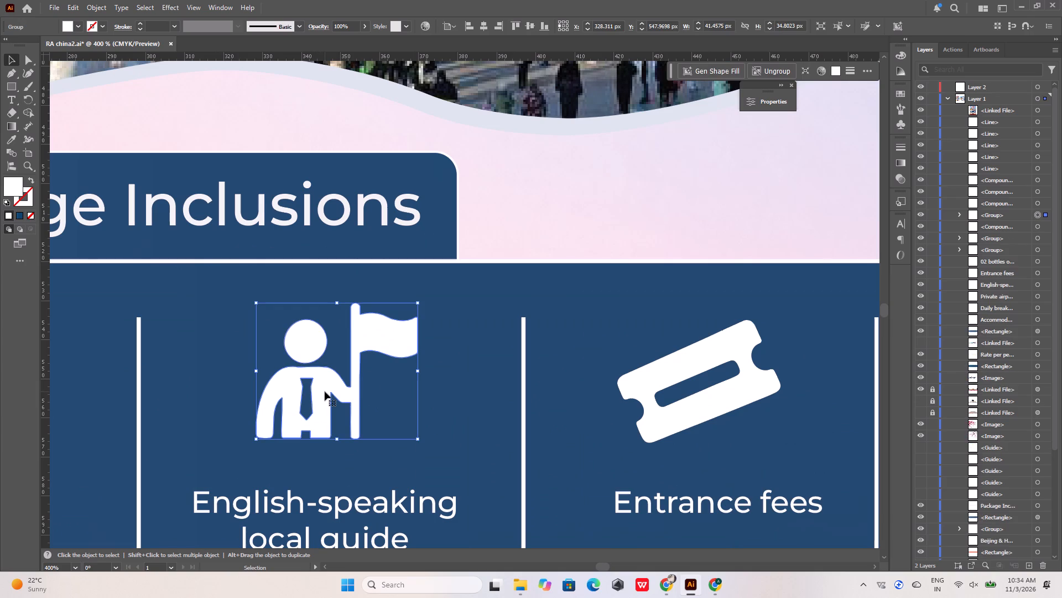
# Delete the larger reference flyer with the ice castle and Great Wall from behind the flyer preview.
pyautogui.keyDown('alt'); pyautogui.scroll(-5, 325, 391); pyautogui.keyUp('alt')
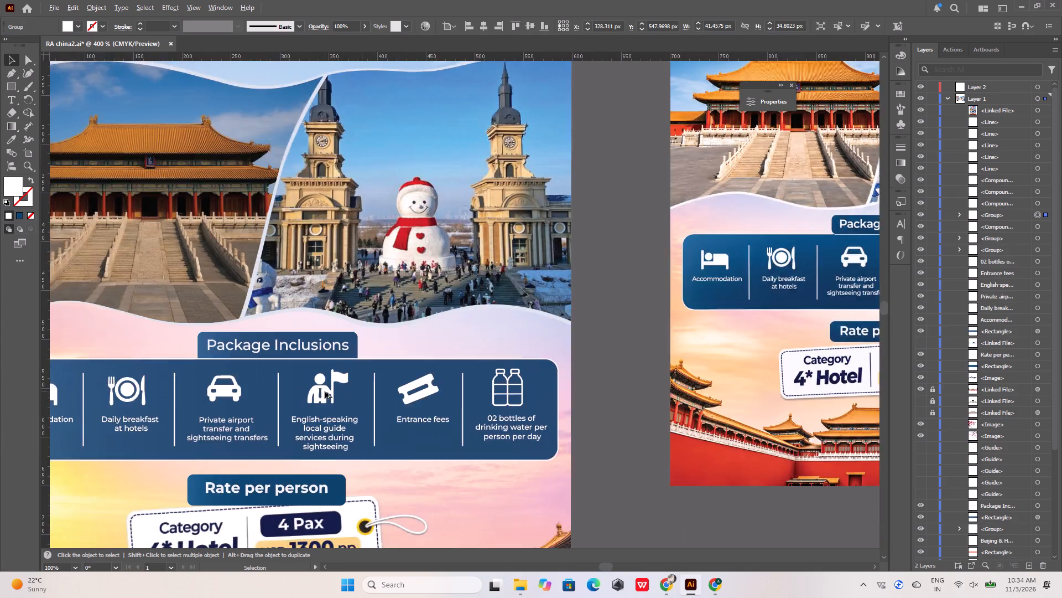
pyautogui.keyDown('alt'); pyautogui.scroll(-4, 325, 391); pyautogui.keyUp('alt')
pyautogui.keyDown('alt'); pyautogui.scroll(3, 256, 364); pyautogui.keyUp('alt')
pyautogui.keyDown('alt'); pyautogui.scroll(-2, 256, 364); pyautogui.keyUp('alt')
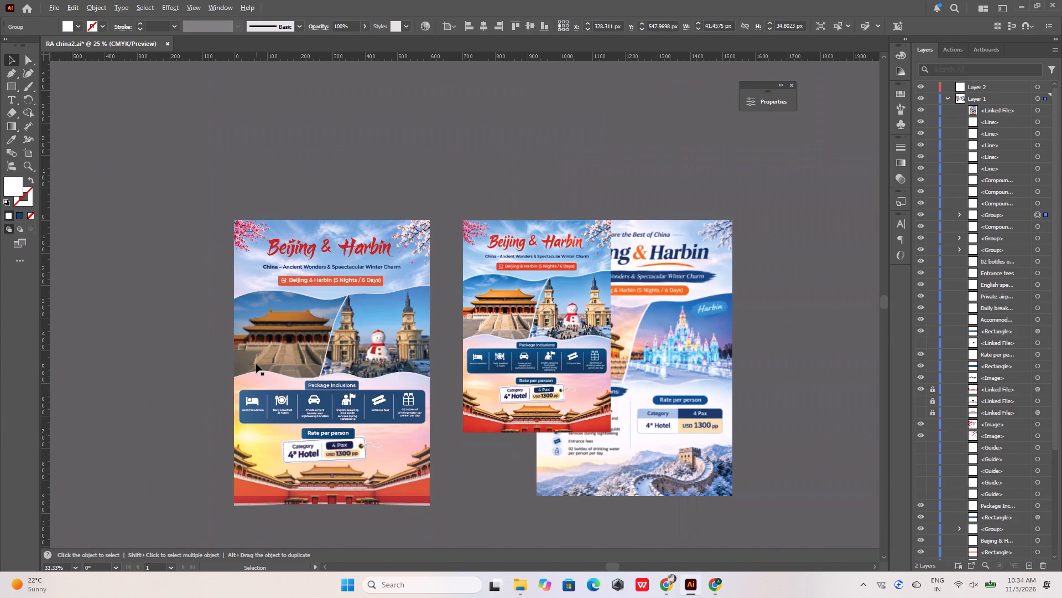
pyautogui.click(577, 312)
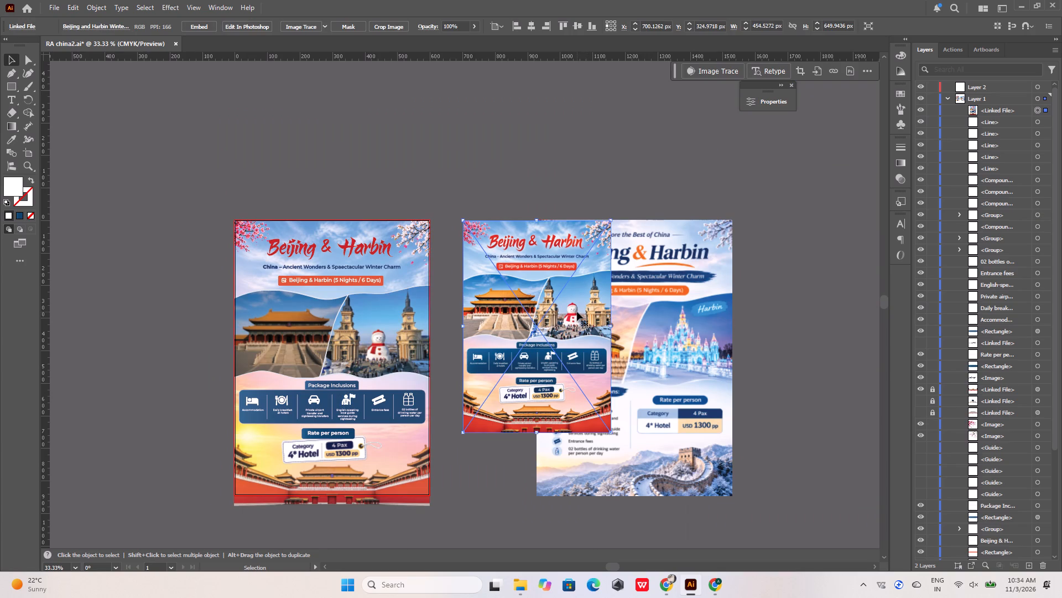
pyautogui.click(677, 295)
pyautogui.press('Delete')
# Embed the linked Beijing & Harbin flyer preview beside the artboard.
pyautogui.click(590, 313)
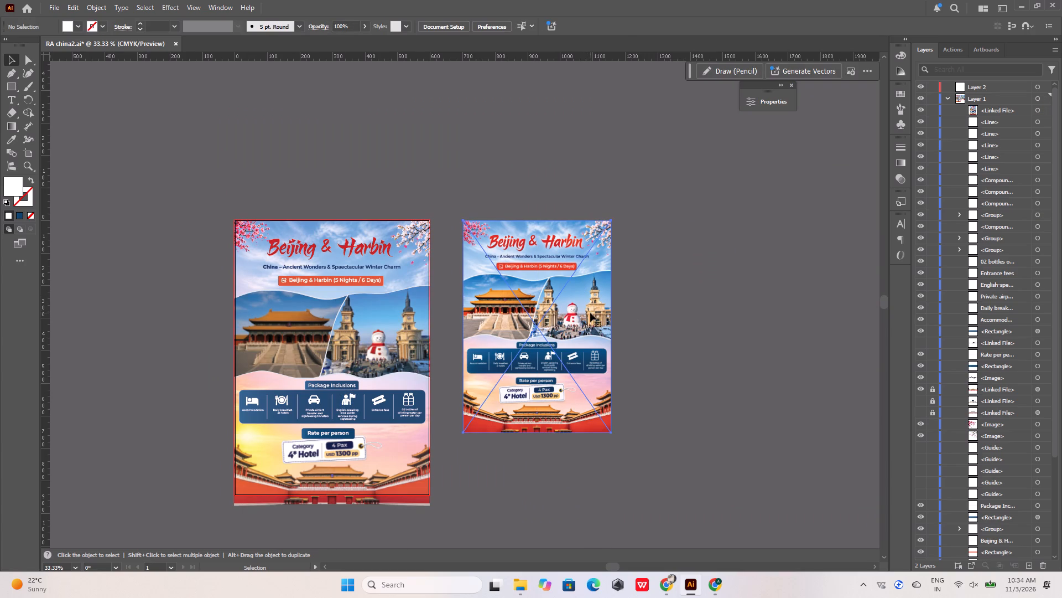
pyautogui.click(184, 23)
pyautogui.click(209, 115)
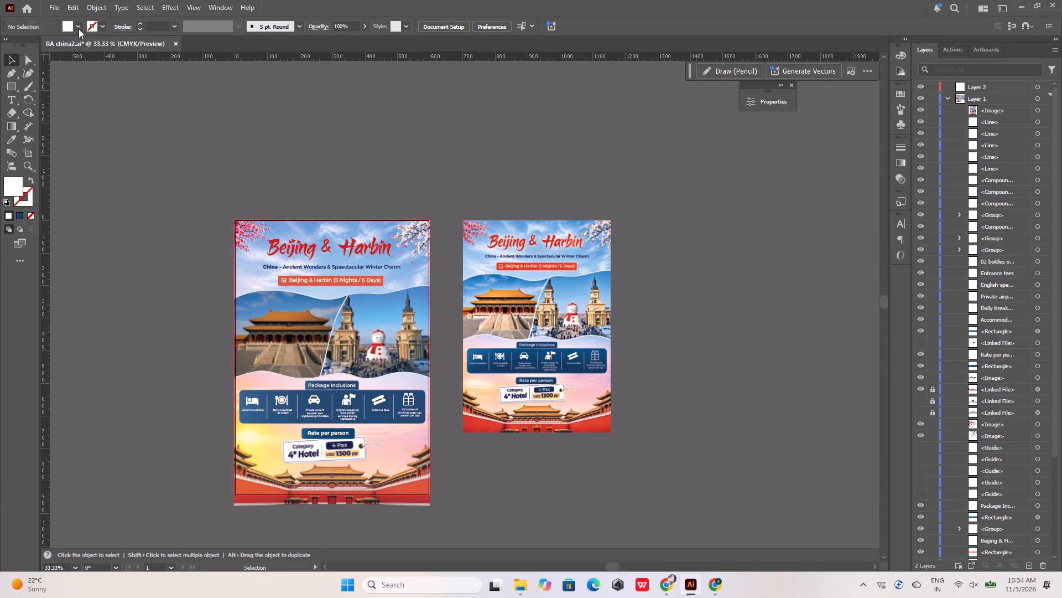
# In File Explorer, delete both the zipped archive and the regular folder named RA china_Folder from the RA folder in Downloads.
pyautogui.click(54, 6)
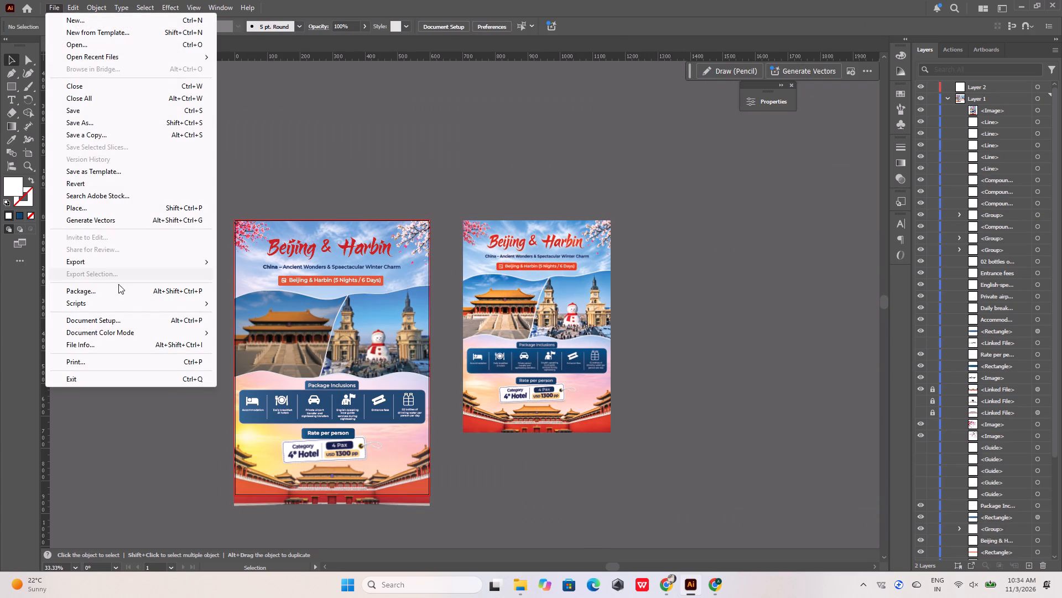
pyautogui.click(515, 579)
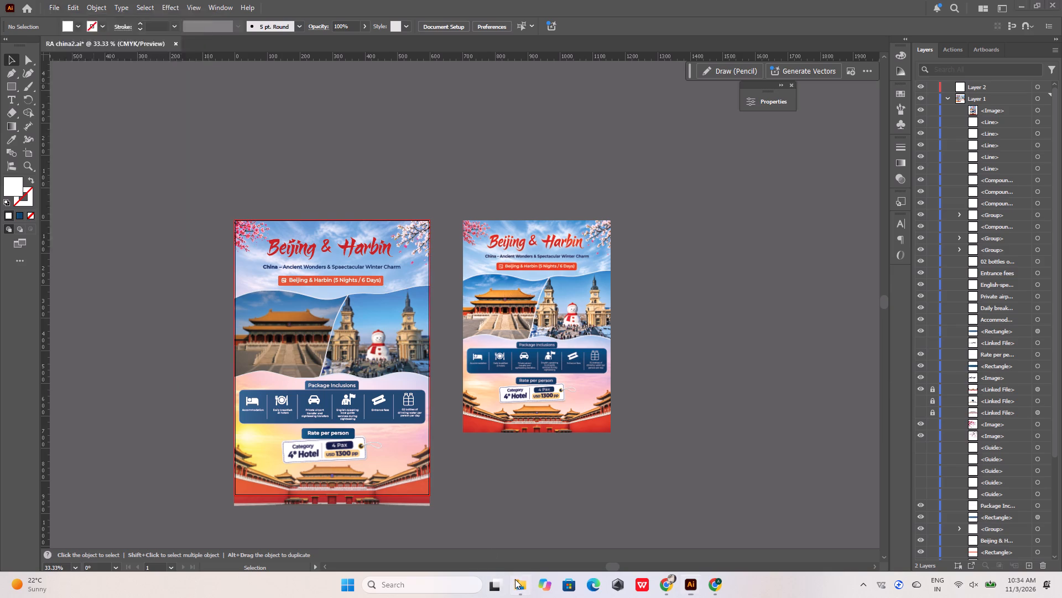
pyautogui.doubleClick(233, 117)
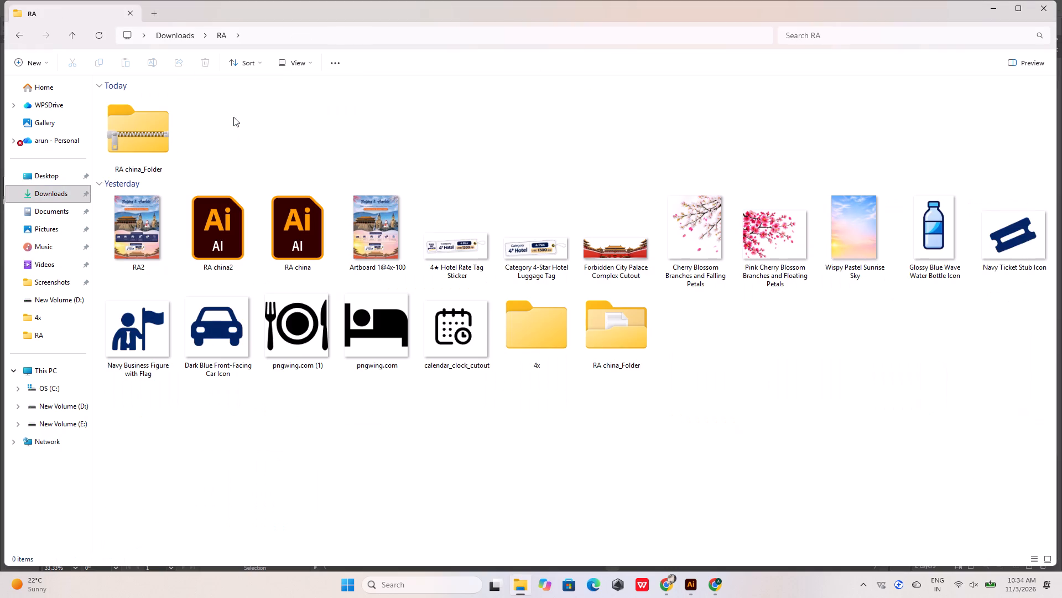
pyautogui.click(150, 137)
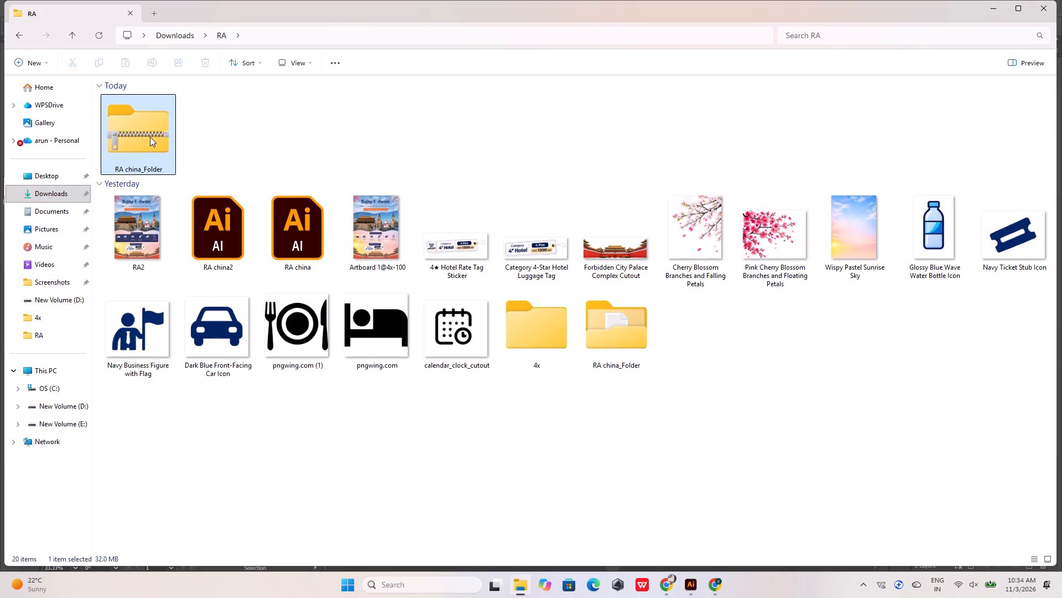
pyautogui.press('Delete')
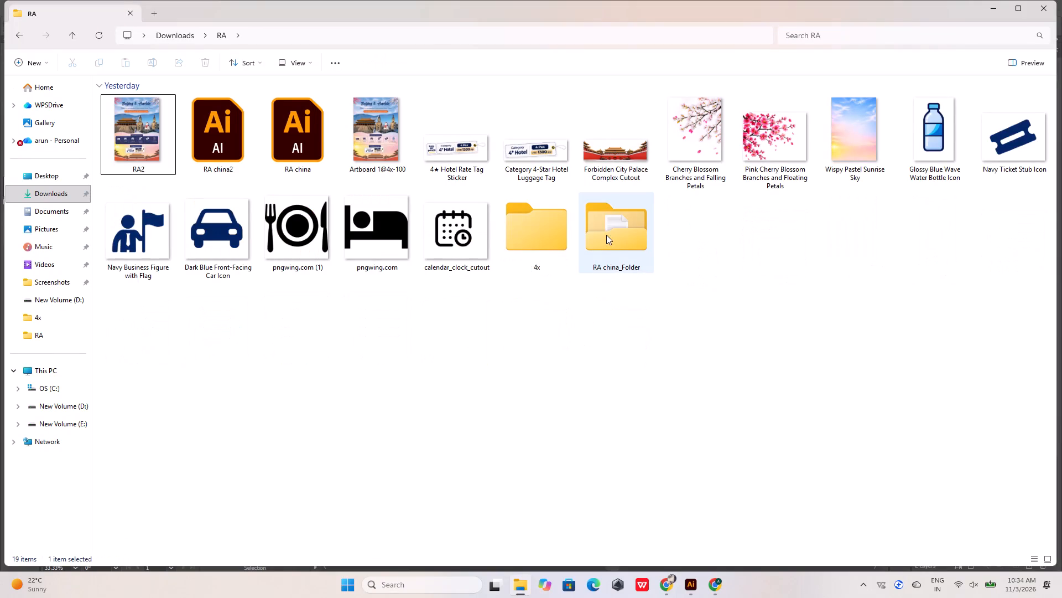
pyautogui.click(606, 235)
pyautogui.press('Delete')
# Back in Illustrator, check whether the two cherry blossom images and the hotel price tag image are embedded.
pyautogui.click(688, 583)
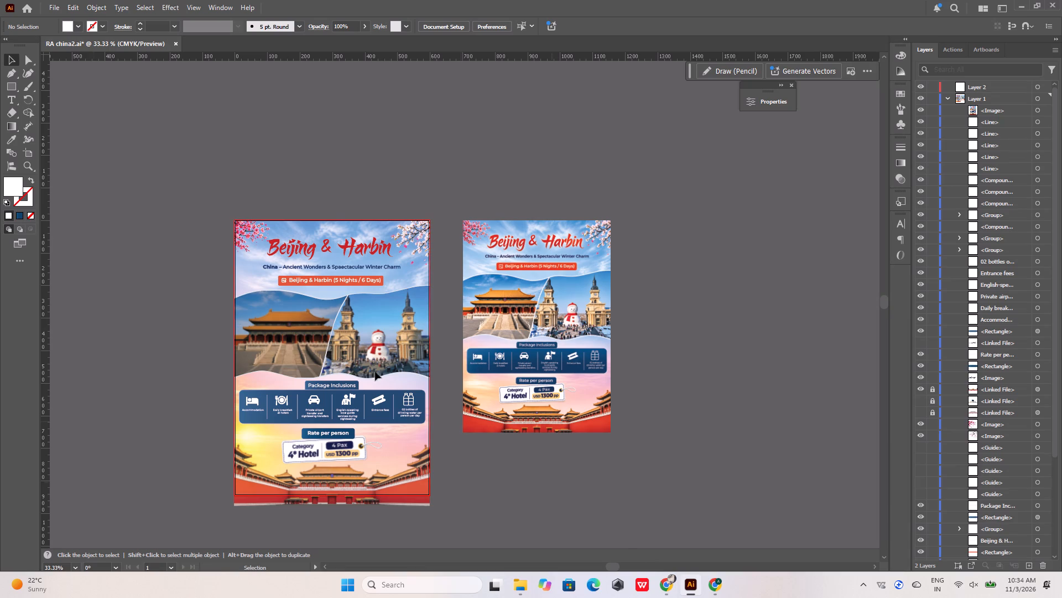
pyautogui.click(72, 83)
pyautogui.keyDown('alt'); pyautogui.scroll(3, 291, 243); pyautogui.keyUp('alt')
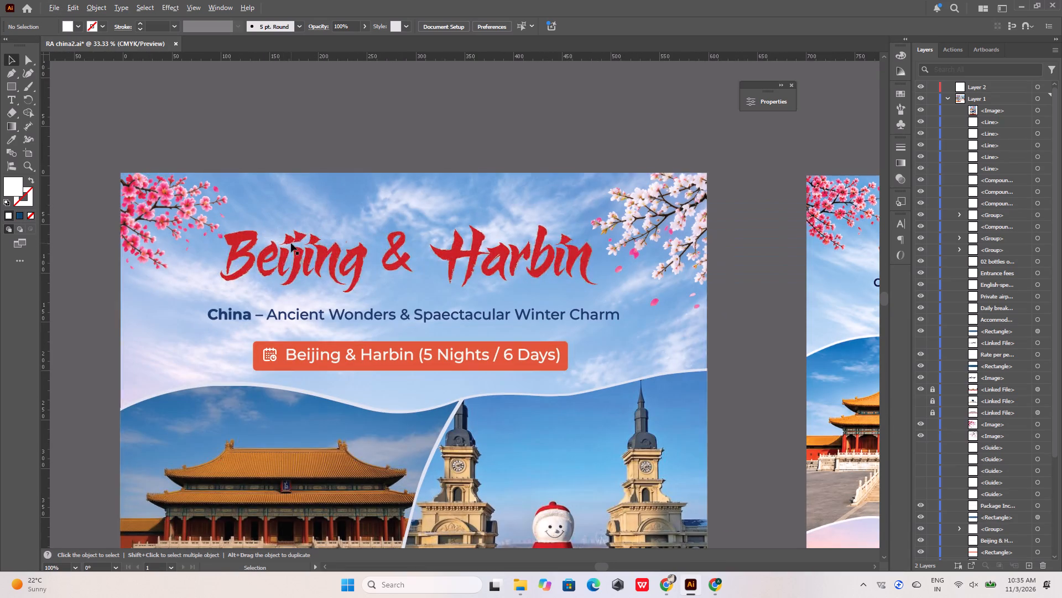
pyautogui.click(175, 207)
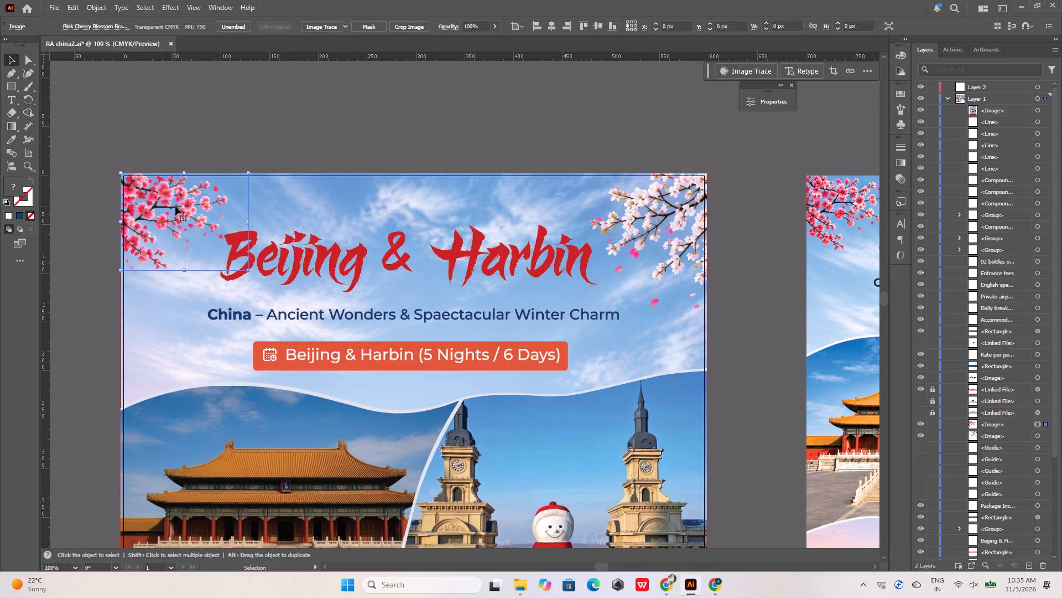
pyautogui.click(654, 223)
pyautogui.keyDown('alt'); pyautogui.scroll(-2, 429, 171); pyautogui.keyUp('alt')
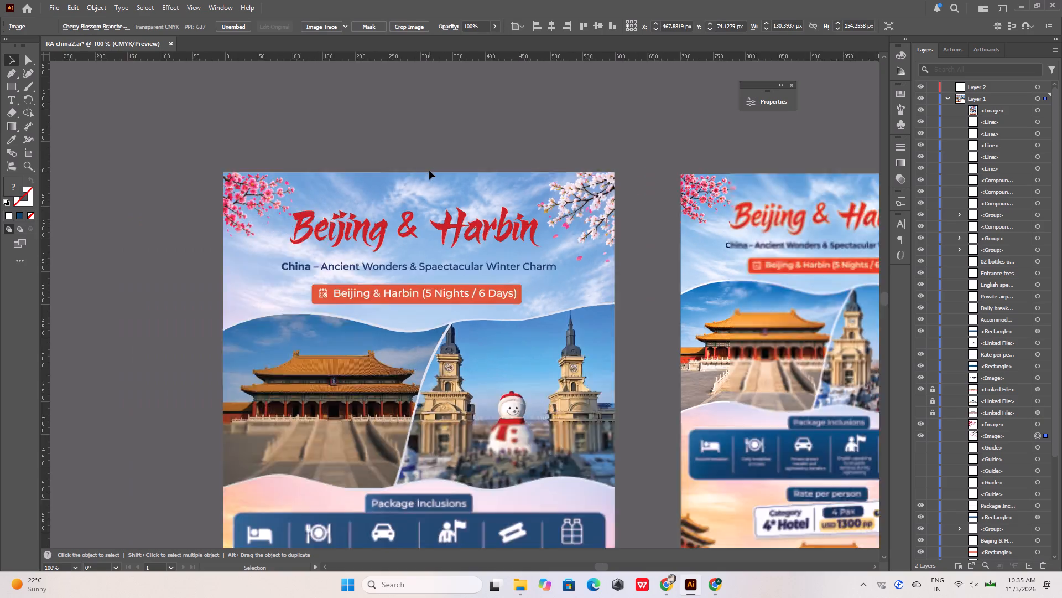
pyautogui.keyDown('alt'); pyautogui.scroll(-2, 429, 171); pyautogui.keyUp('alt')
pyautogui.keyDown('alt'); pyautogui.scroll(5, 423, 364); pyautogui.keyUp('alt')
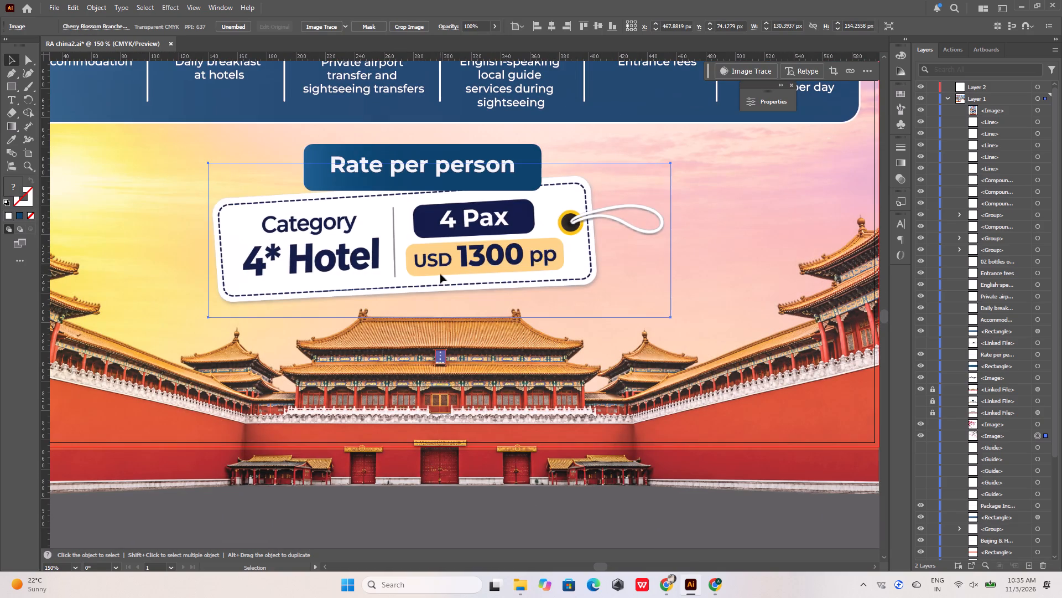
pyautogui.click(440, 274)
pyautogui.keyDown('alt'); pyautogui.scroll(-4, 440, 274); pyautogui.keyUp('alt')
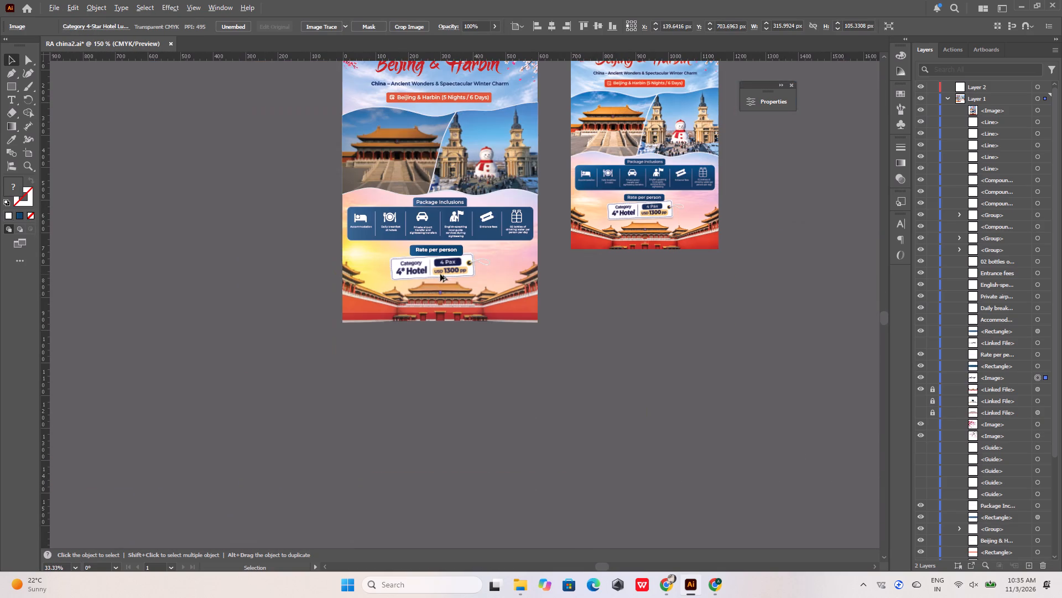
# Unlock the linked Wispy Pastel Sunrise Sky background at the bottom of Layer 1 and embed it.
pyautogui.click(369, 302)
pyautogui.keyDown('alt'); pyautogui.scroll(3, 385, 300); pyautogui.keyUp('alt')
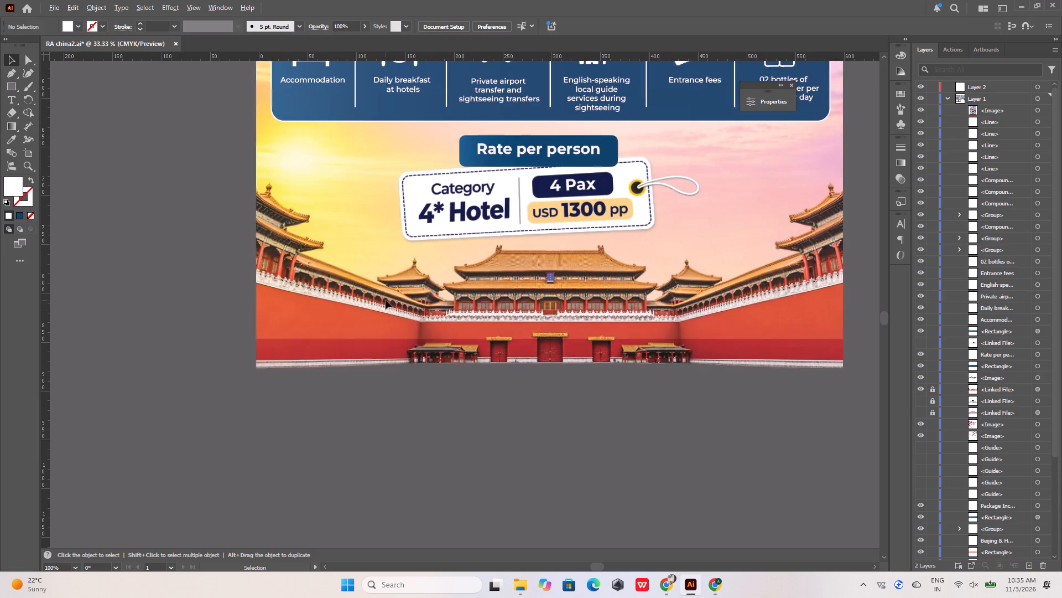
pyautogui.click(362, 301)
pyautogui.scroll(-19, 961, 389)
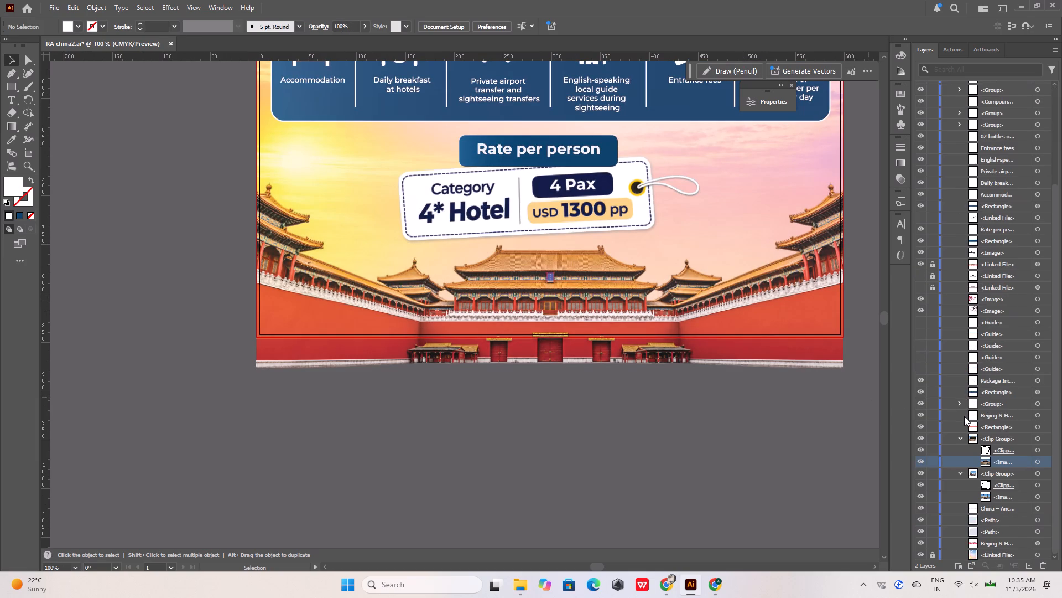
pyautogui.click(931, 558)
pyautogui.click(800, 318)
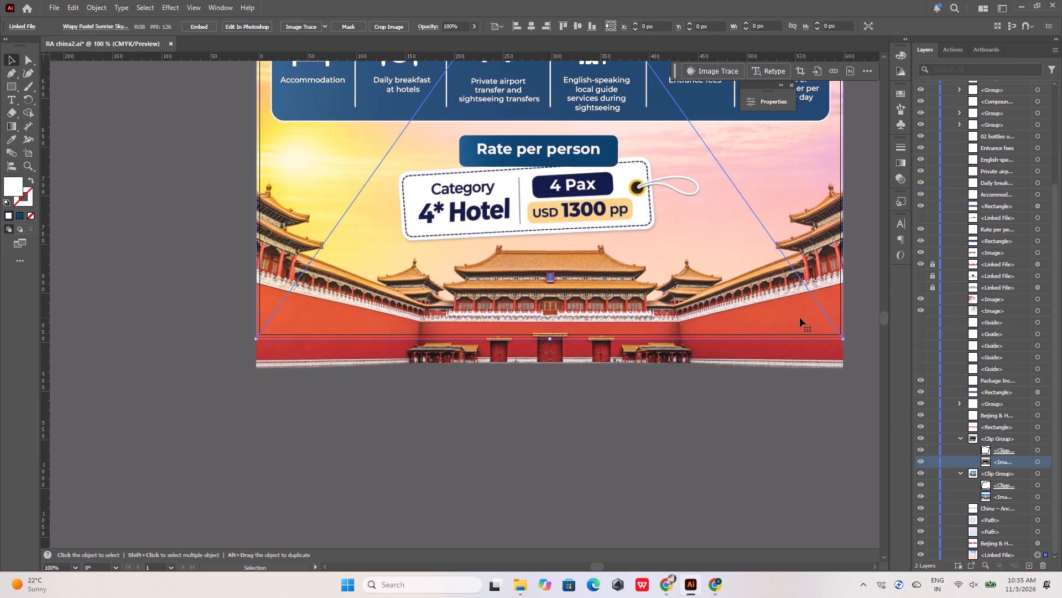
pyautogui.click(790, 350)
pyautogui.click(790, 350)
pyautogui.click(789, 315)
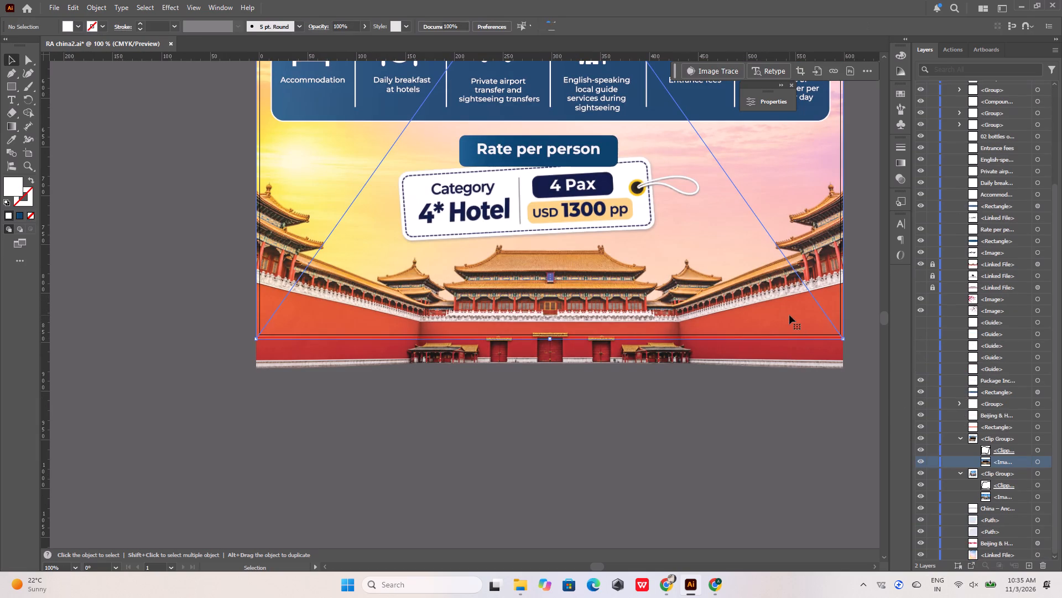
pyautogui.click(200, 27)
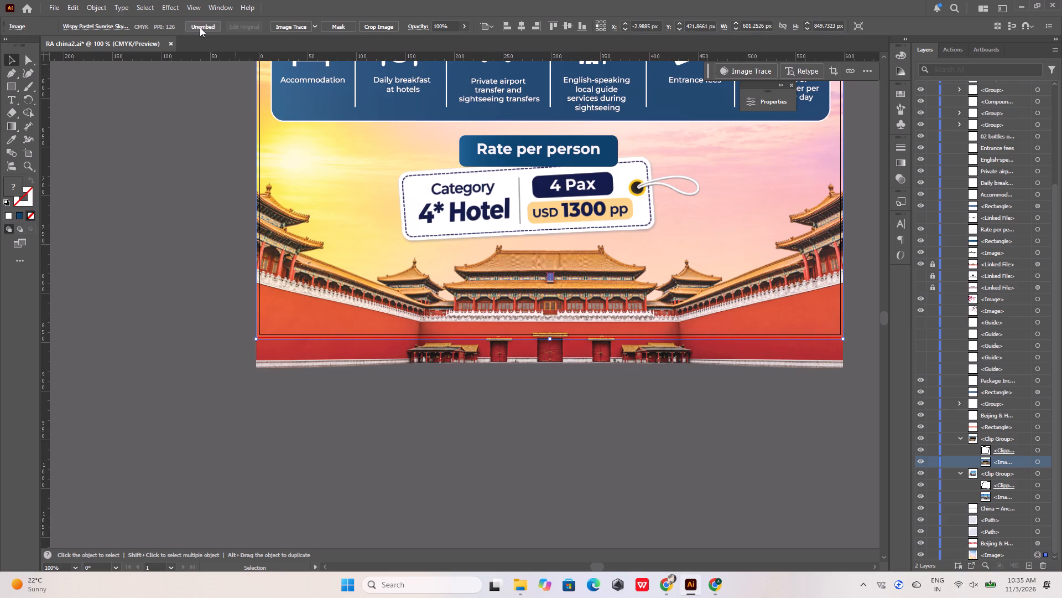
pyautogui.click(818, 356)
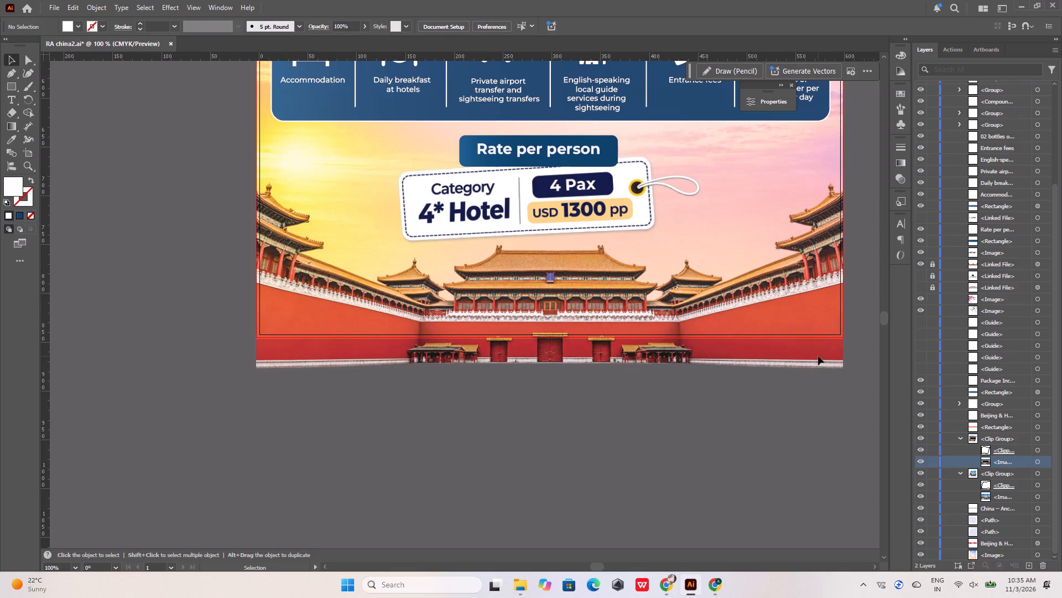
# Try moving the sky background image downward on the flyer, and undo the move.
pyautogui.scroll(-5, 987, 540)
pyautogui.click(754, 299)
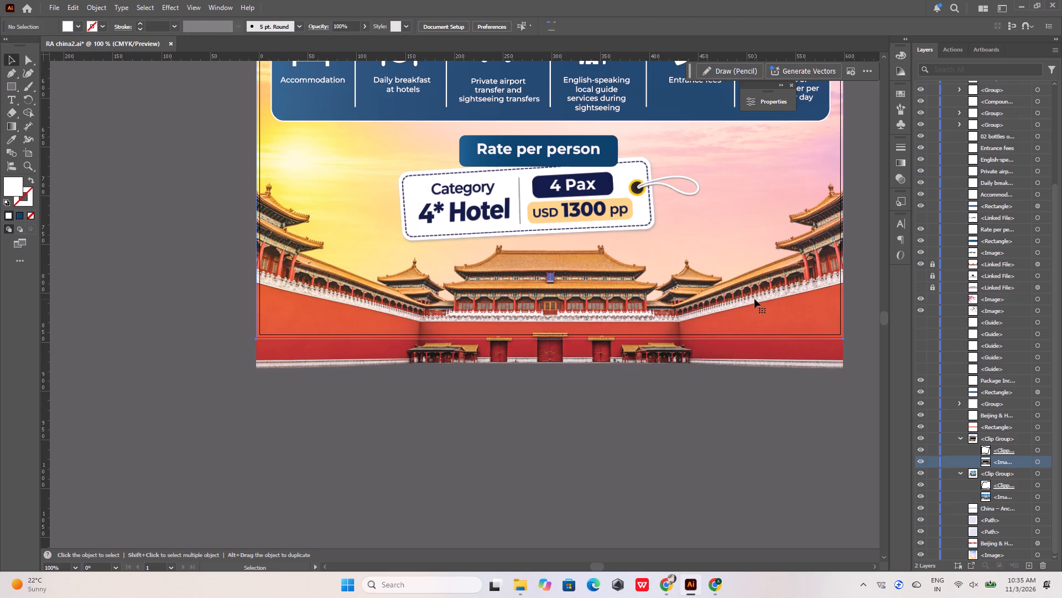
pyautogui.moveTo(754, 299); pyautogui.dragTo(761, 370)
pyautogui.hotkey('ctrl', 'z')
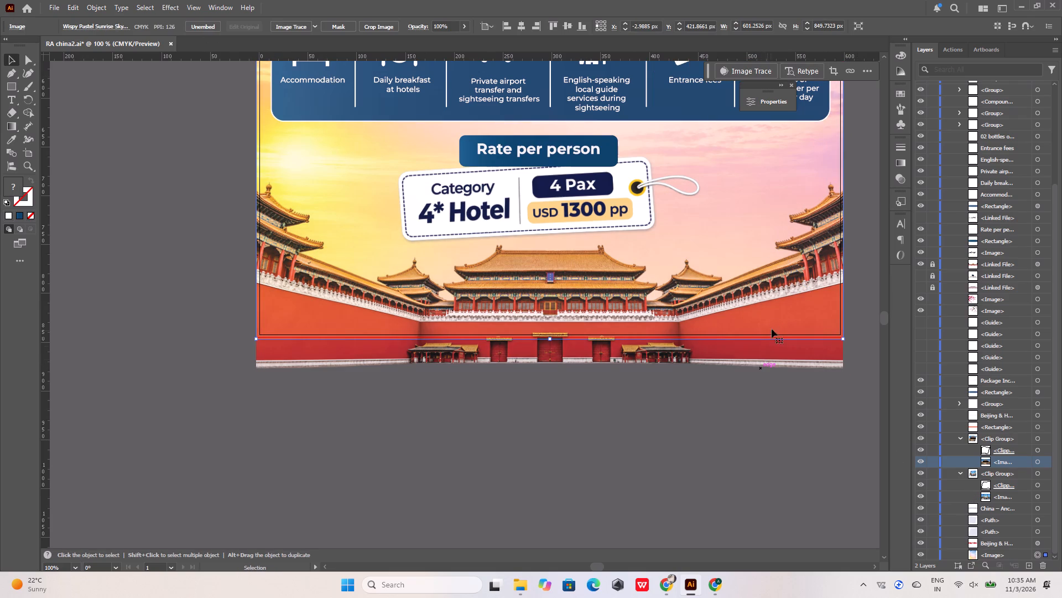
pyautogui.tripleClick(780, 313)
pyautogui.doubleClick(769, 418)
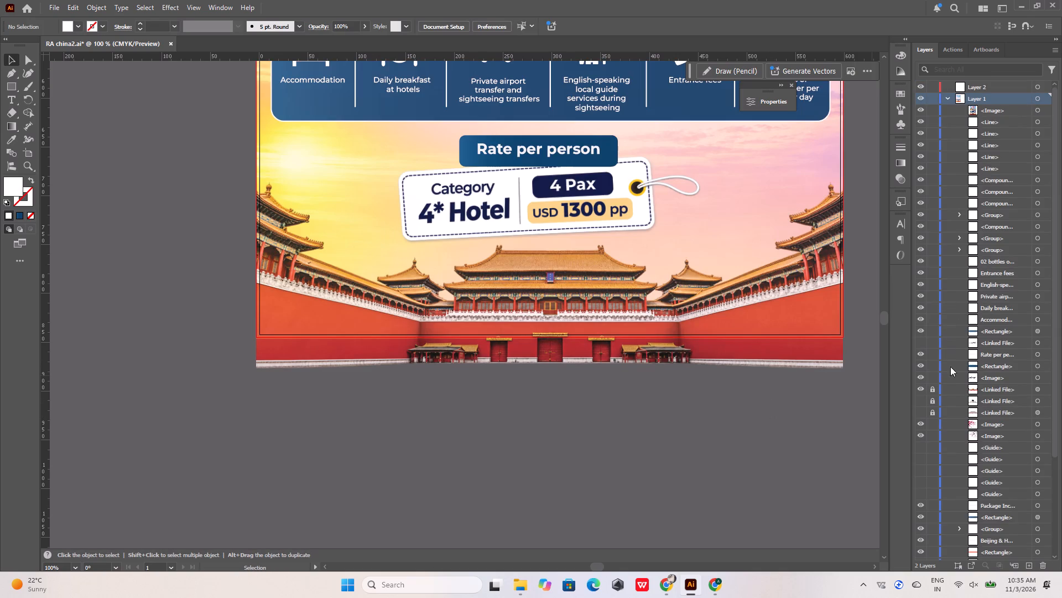
# Unlock the linked Forbidden City palace image at the bottom of the flyer and embed it.
pyautogui.click(1046, 389)
pyautogui.click(919, 388)
pyautogui.click(919, 388)
pyautogui.click(933, 389)
pyautogui.click(1047, 390)
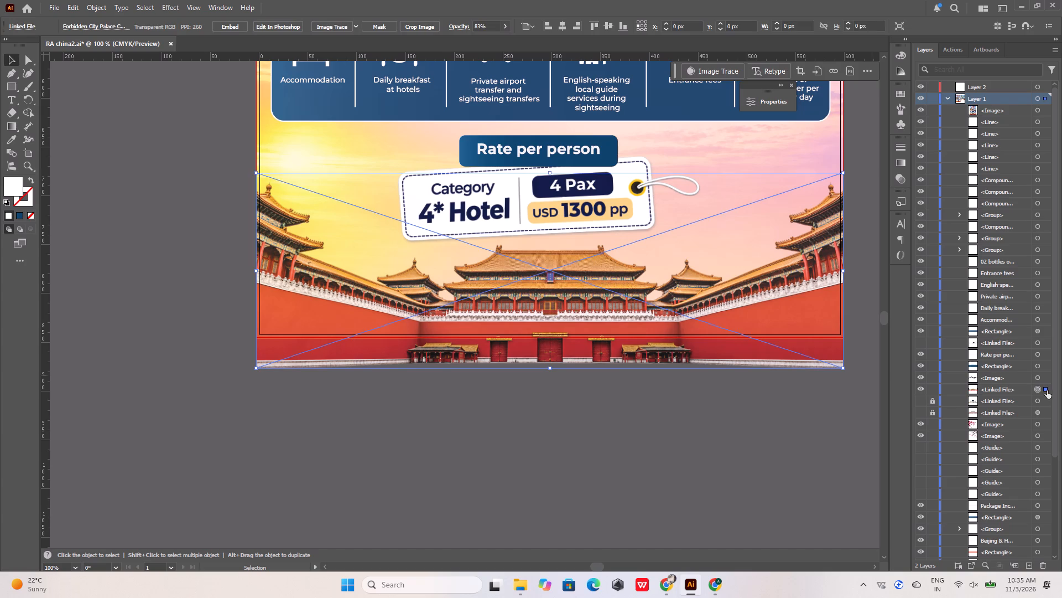
pyautogui.click(229, 27)
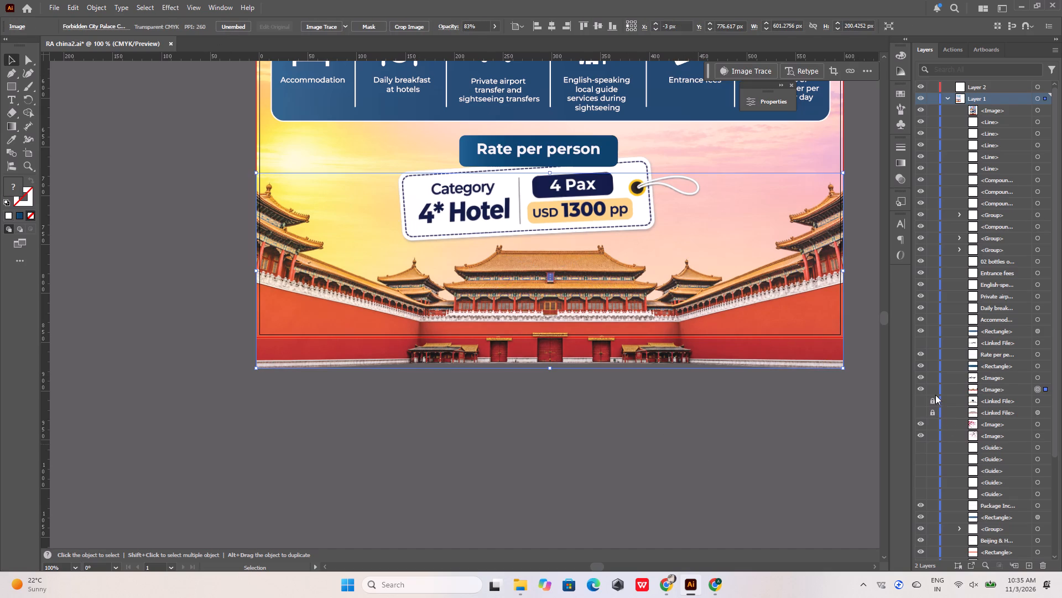
pyautogui.click(728, 455)
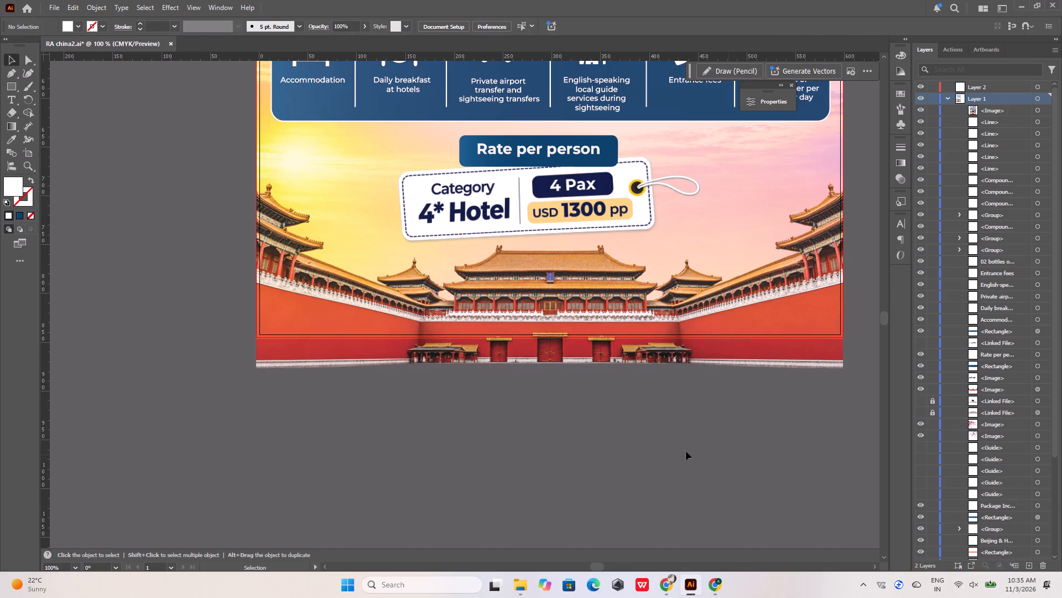
# Check the Harbin snowman photo inside its clip group on the flyer.
pyautogui.keyDown('alt'); pyautogui.scroll(-5, 534, 448); pyautogui.keyUp('alt')
pyautogui.keyDown('alt'); pyautogui.scroll(3, 587, 391); pyautogui.keyUp('alt')
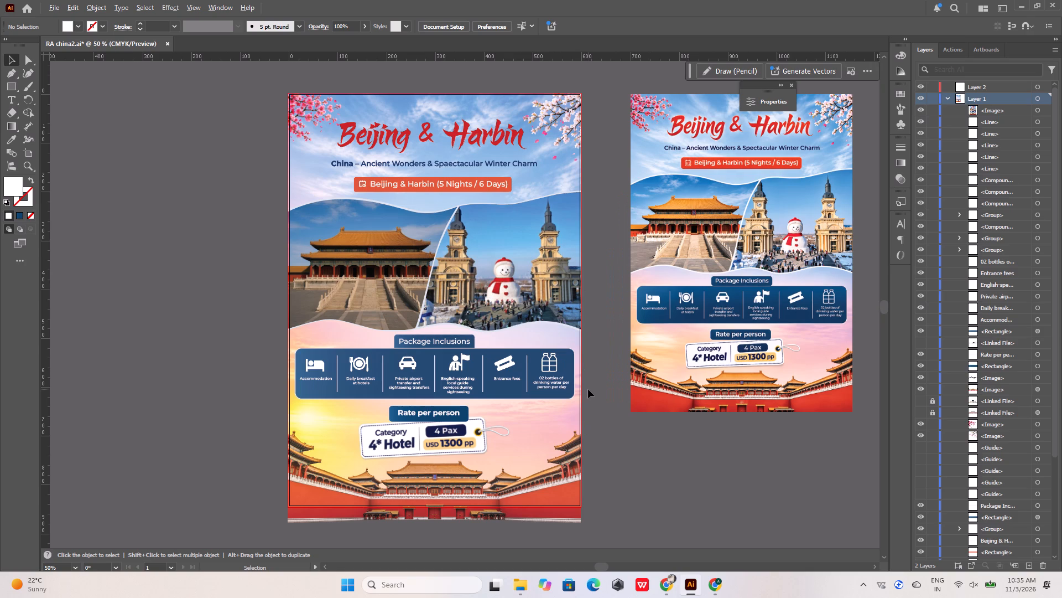
pyautogui.click(534, 278)
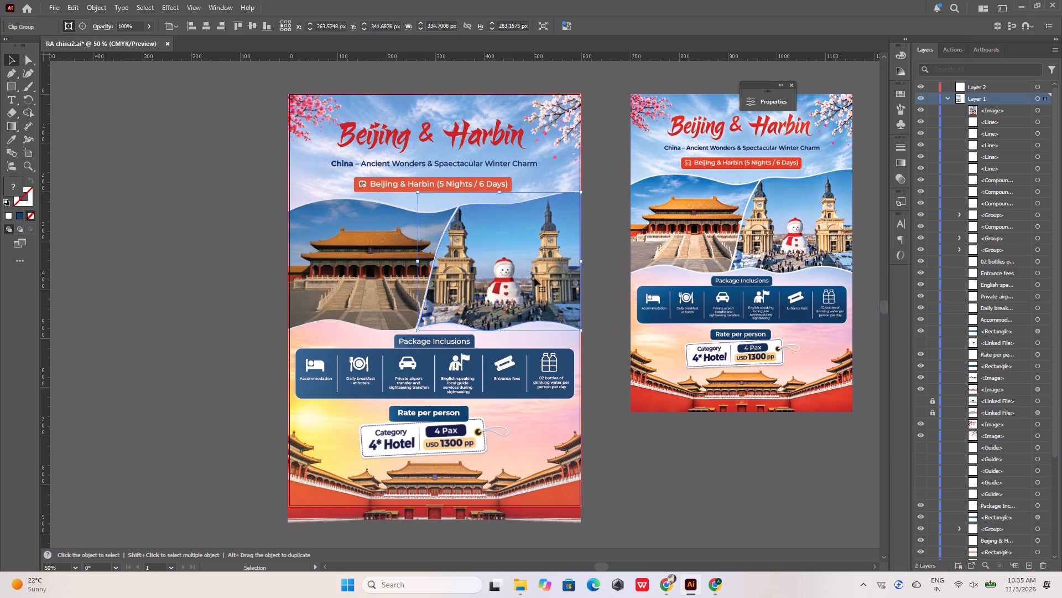
pyautogui.scroll(-12, 1002, 341)
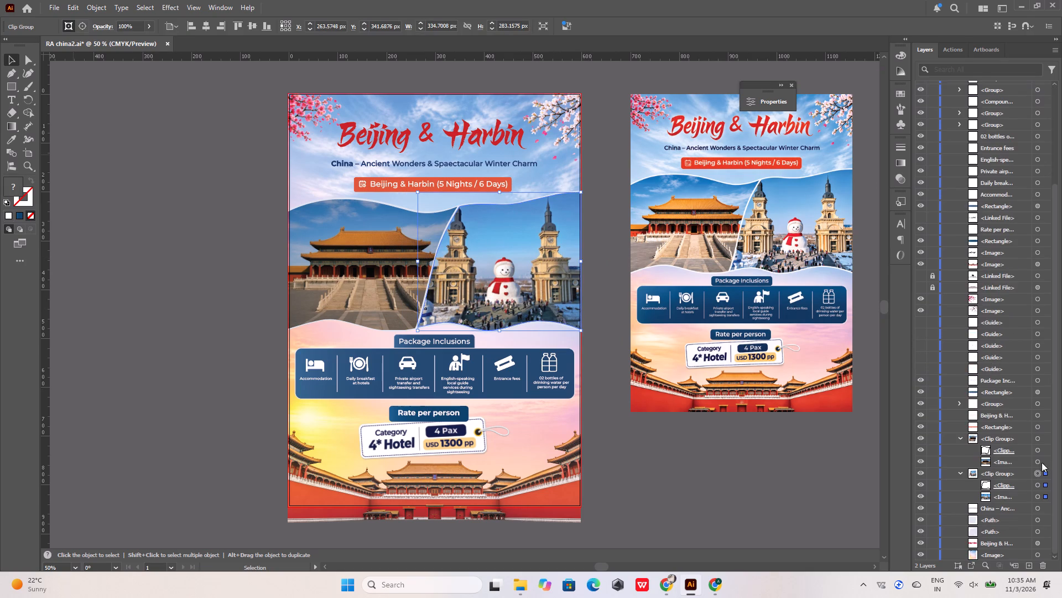
pyautogui.click(1047, 498)
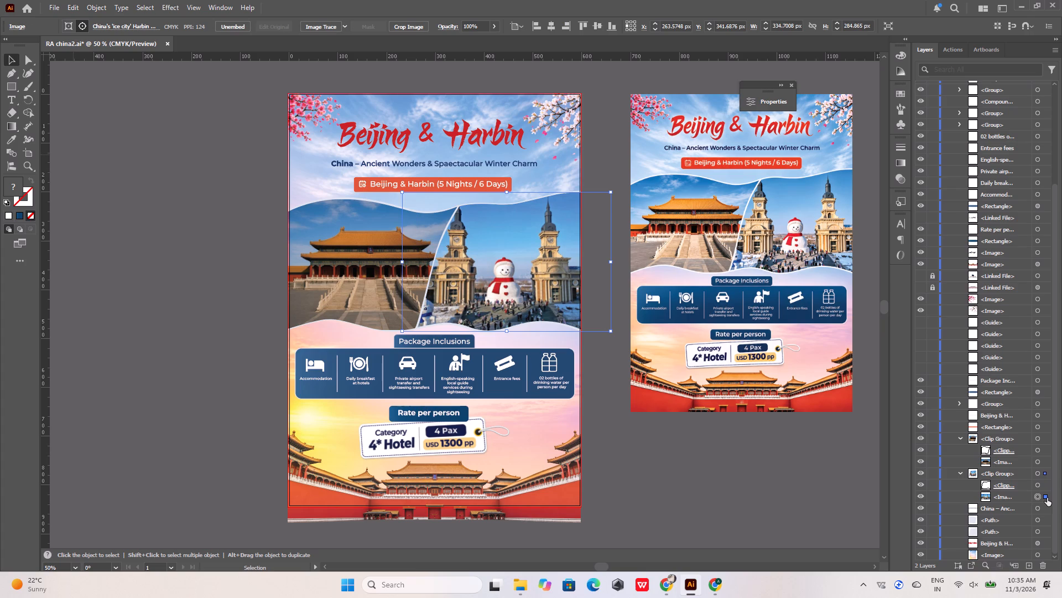
# Check the clipped palace and Harbin photos and the cherry blossom image on the flyer for remaining links.
pyautogui.click(355, 269)
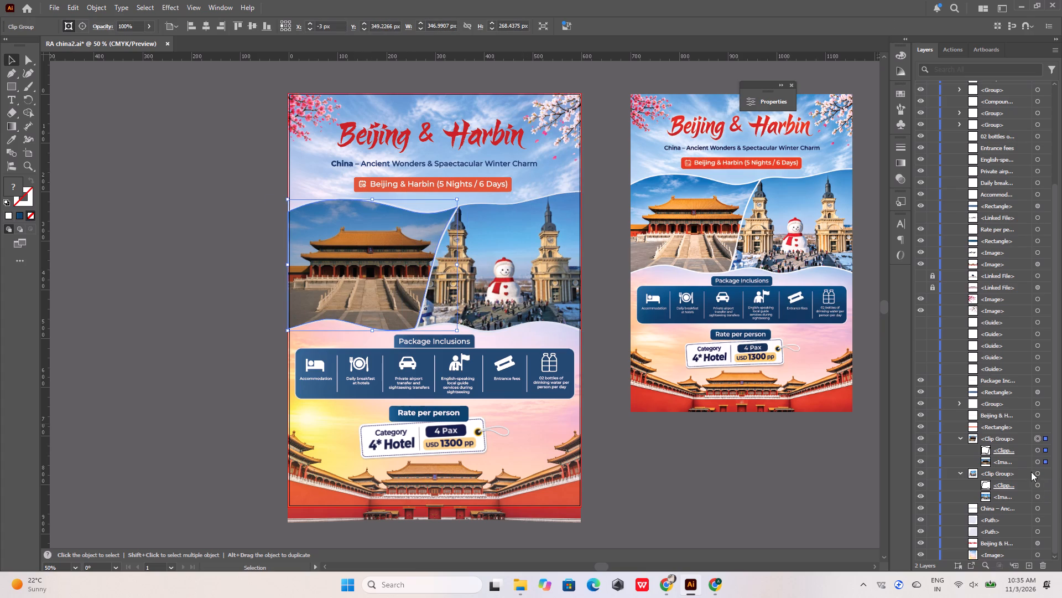
pyautogui.click(1046, 499)
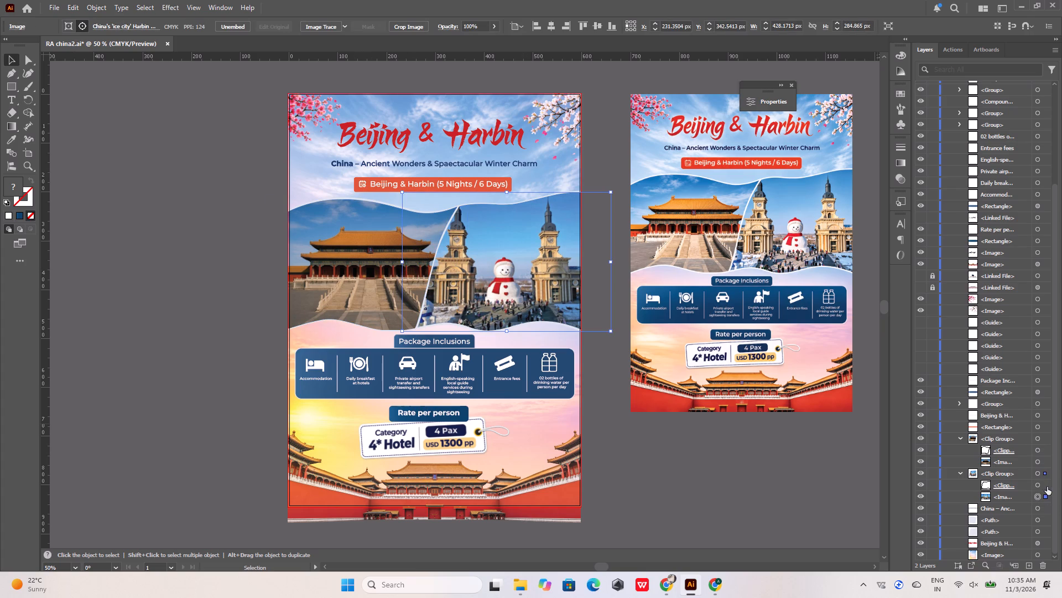
pyautogui.click(1049, 464)
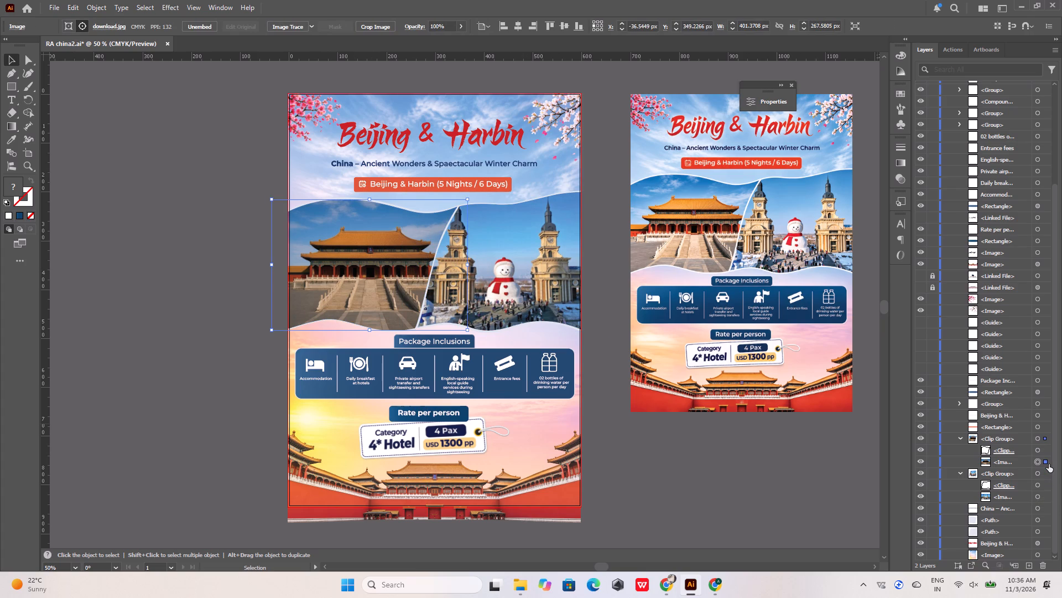
pyautogui.click(229, 147)
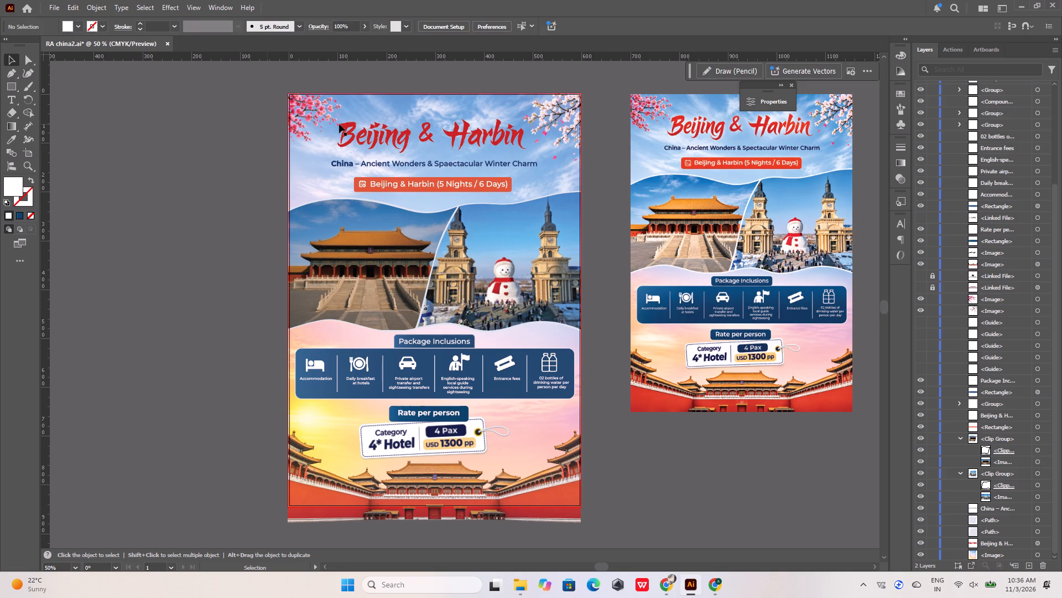
pyautogui.click(566, 111)
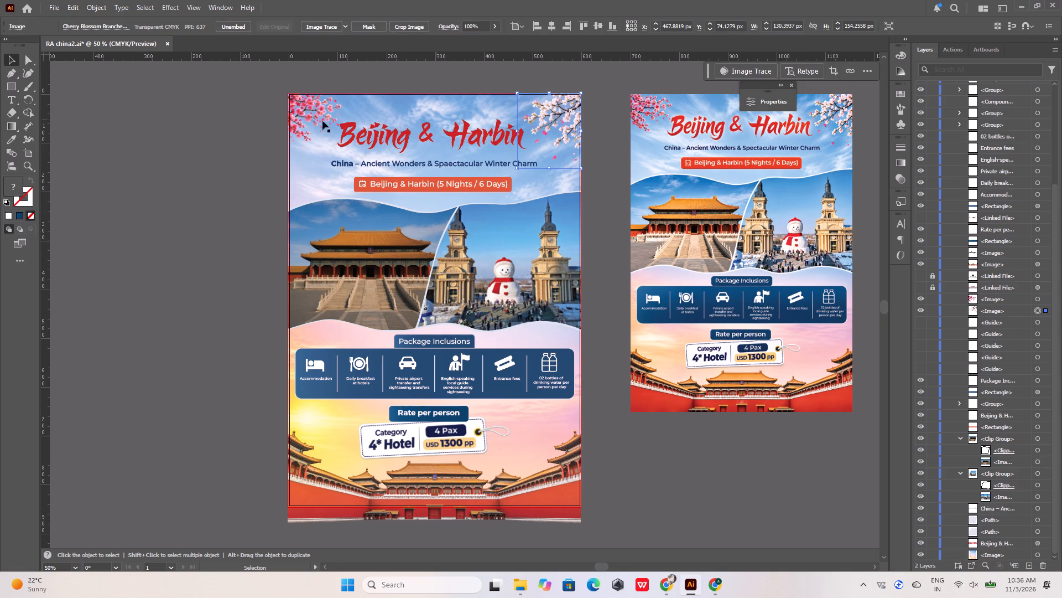
pyautogui.click(117, 91)
# Save the flyer document and package it with its links, fonts and report into the RA folder in Downloads.
pyautogui.click(51, 6)
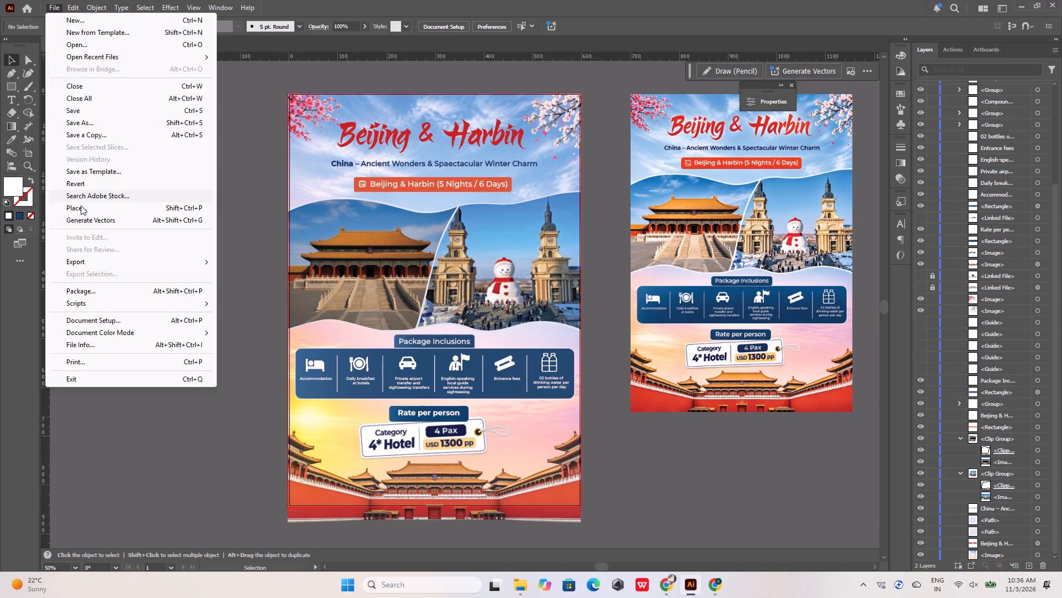
pyautogui.click(101, 291)
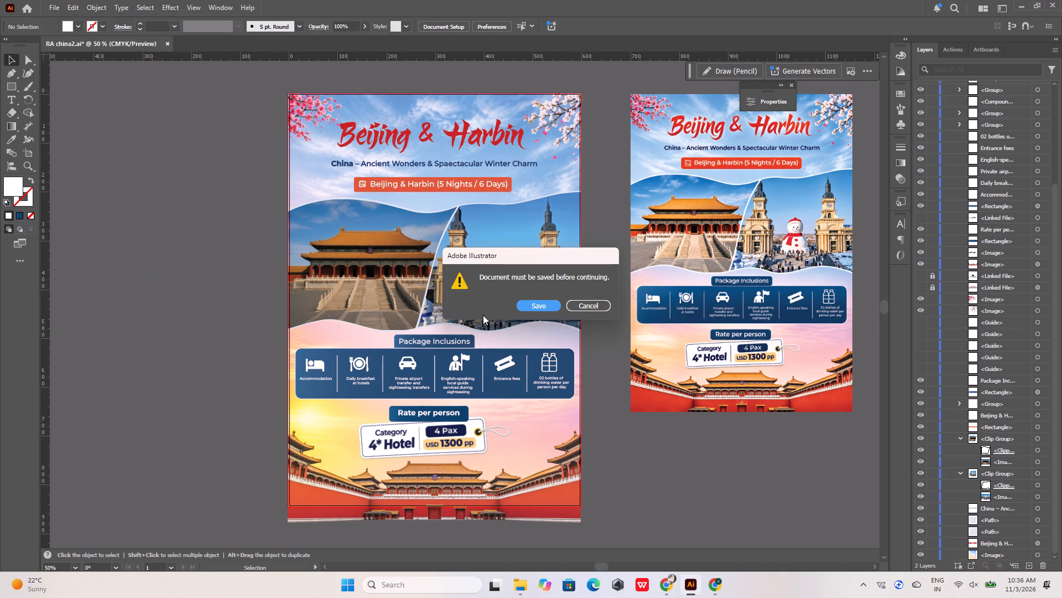
pyautogui.click(546, 305)
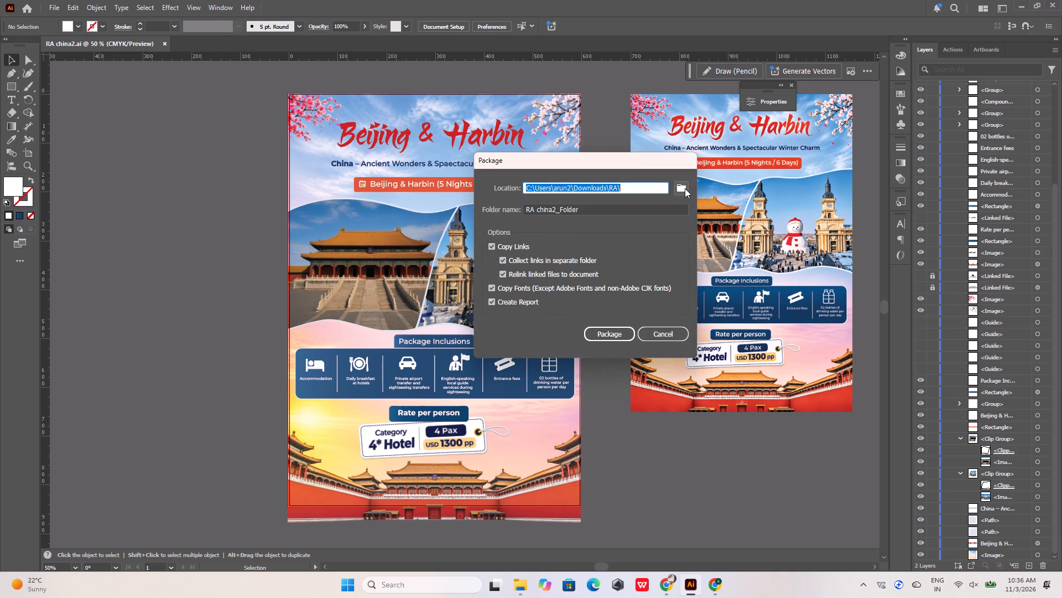
pyautogui.click(685, 188)
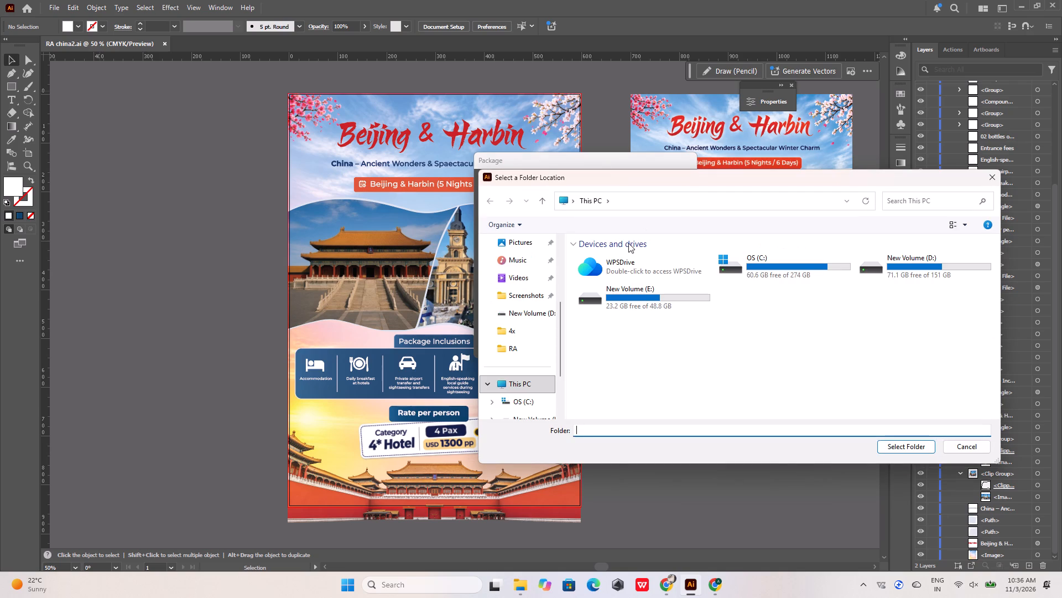
pyautogui.scroll(4, 527, 313)
pyautogui.click(524, 337)
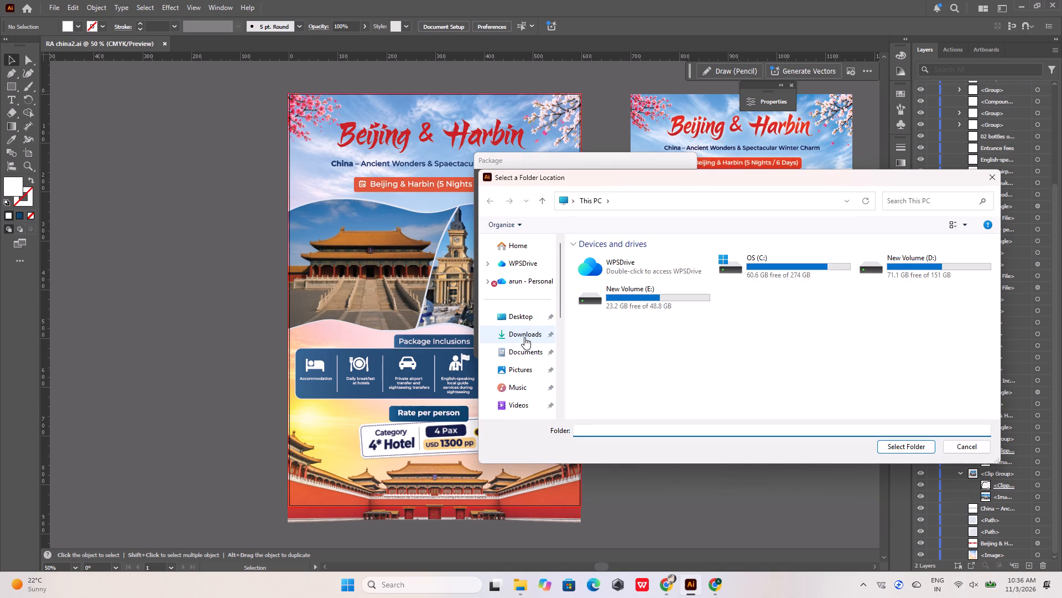
pyautogui.doubleClick(585, 274)
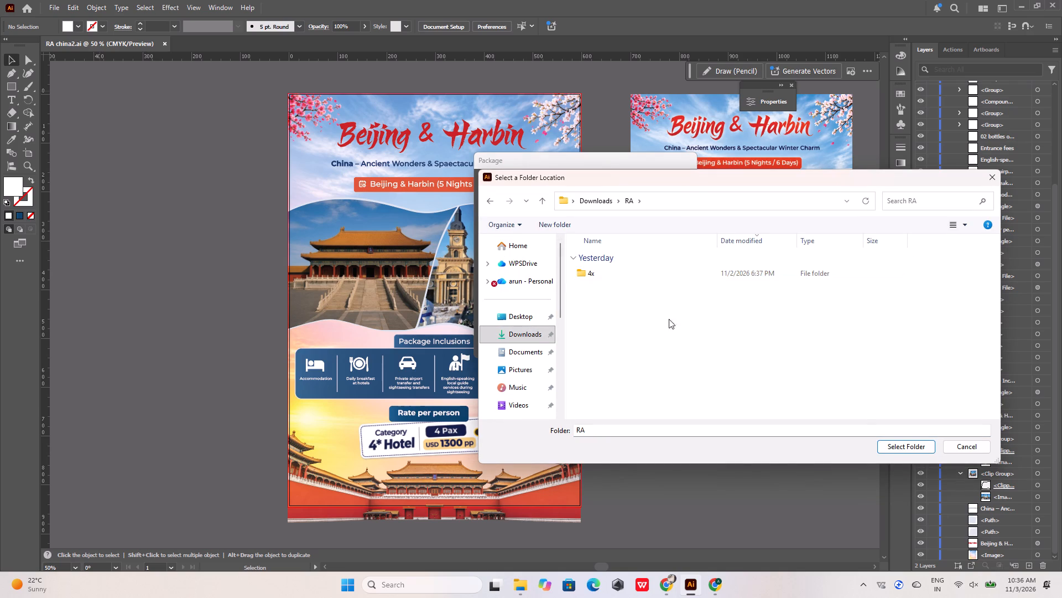
pyautogui.click(899, 447)
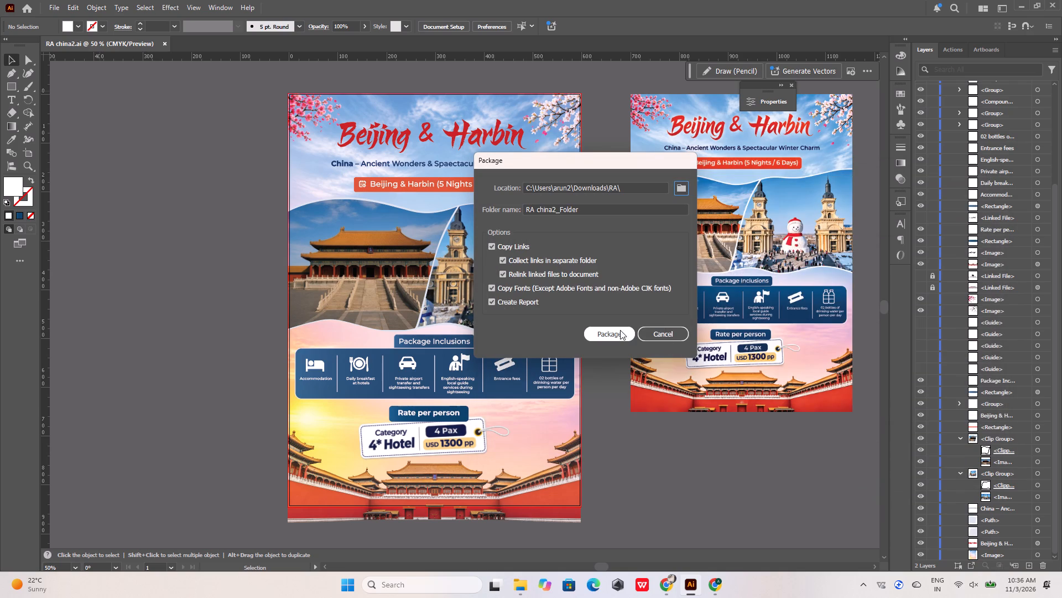
# Create the flyer package as RA china2_Folder in Downloads\RA, with links collected and relinked, fonts copied and a report.
pyautogui.click(608, 329)
pyautogui.click(595, 328)
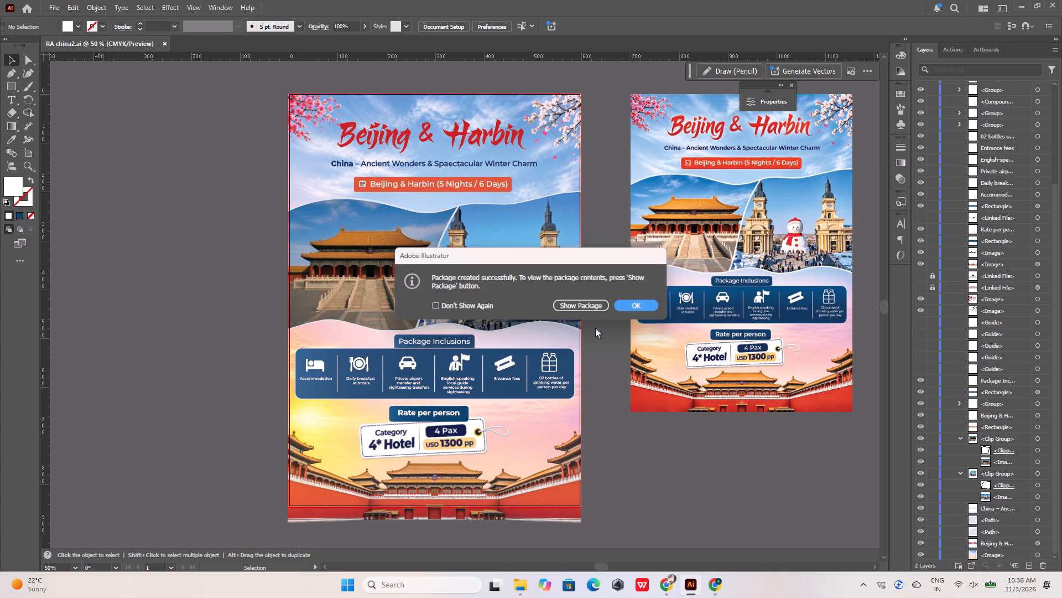
pyautogui.click(633, 304)
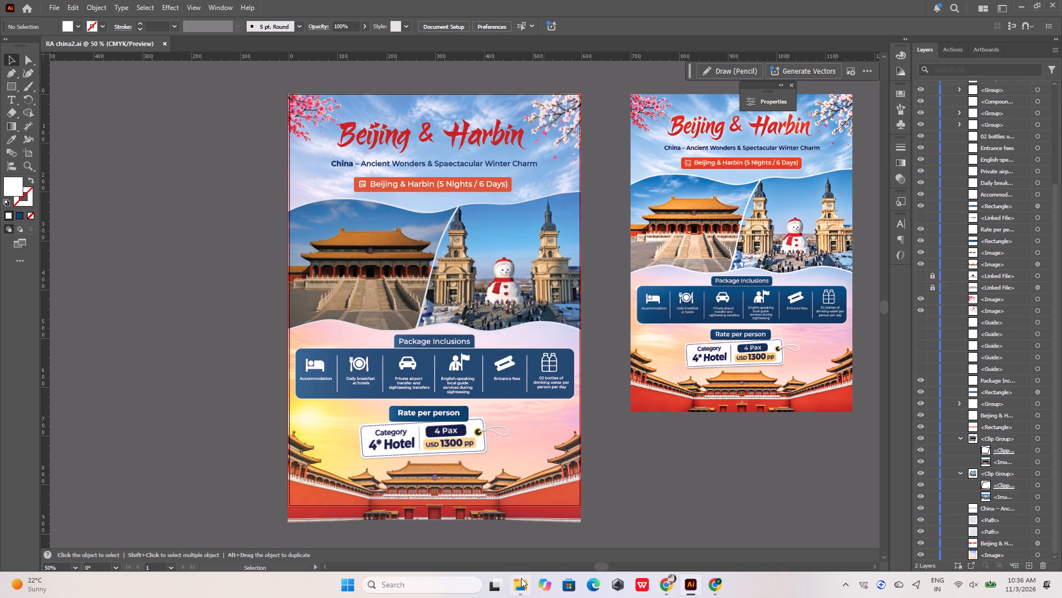
# Switch to File Explorer and compress RA china2_Folder in Downloads > RA into a ZIP archive, keeping the default name.
pyautogui.click(521, 578)
pyautogui.doubleClick(221, 133)
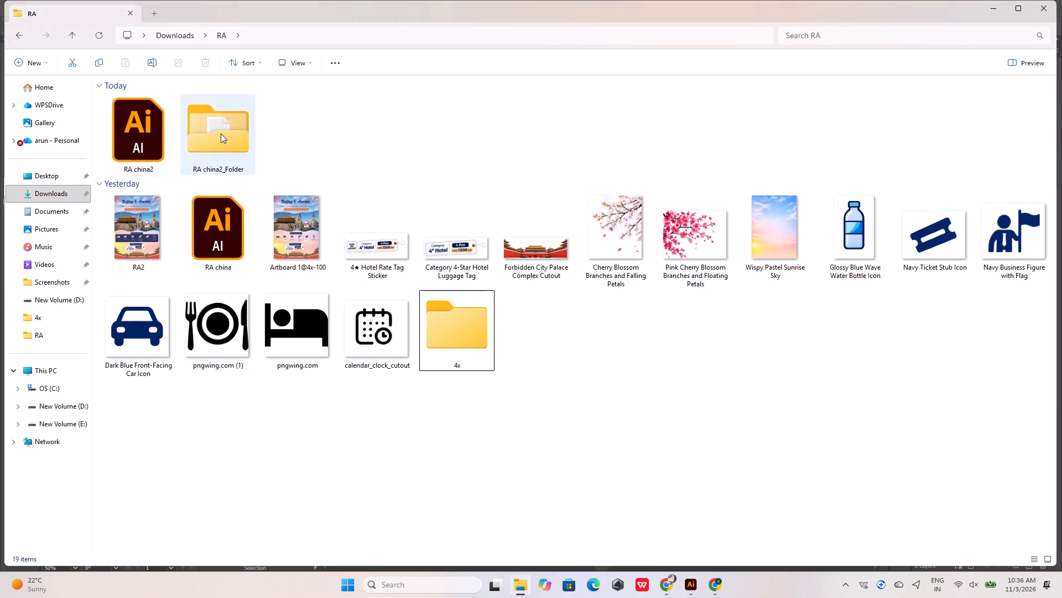
pyautogui.click(17, 32)
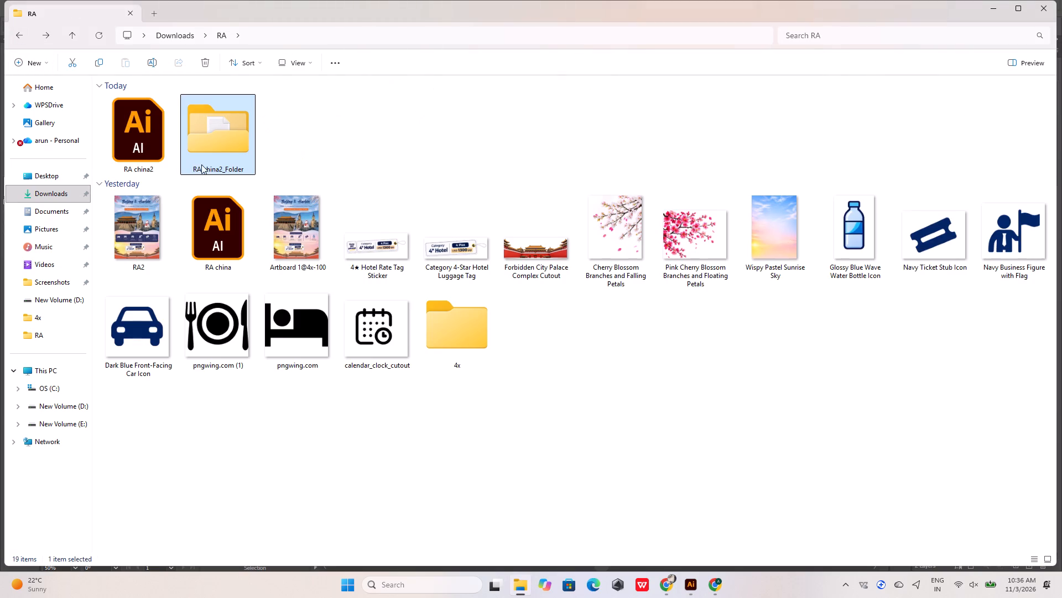
pyautogui.click(55, 185)
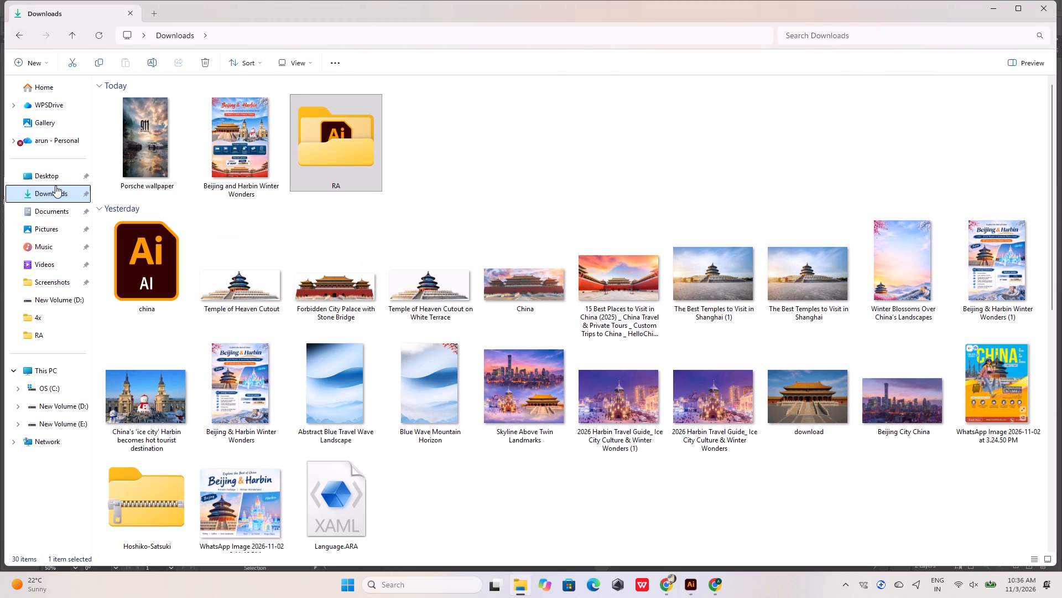
pyautogui.doubleClick(346, 138)
pyautogui.click(217, 140)
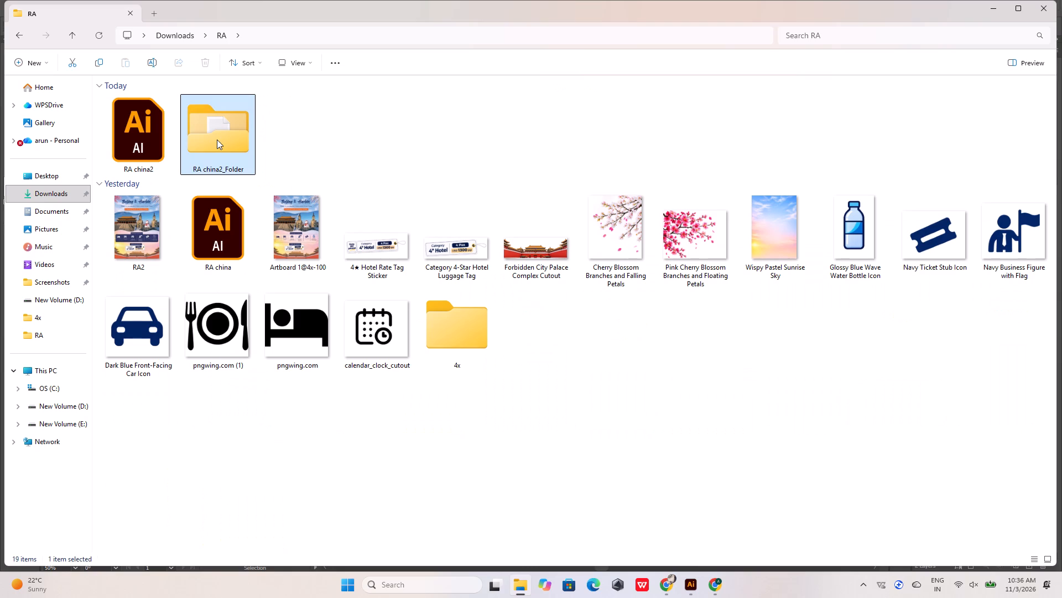
pyautogui.rightClick(217, 140)
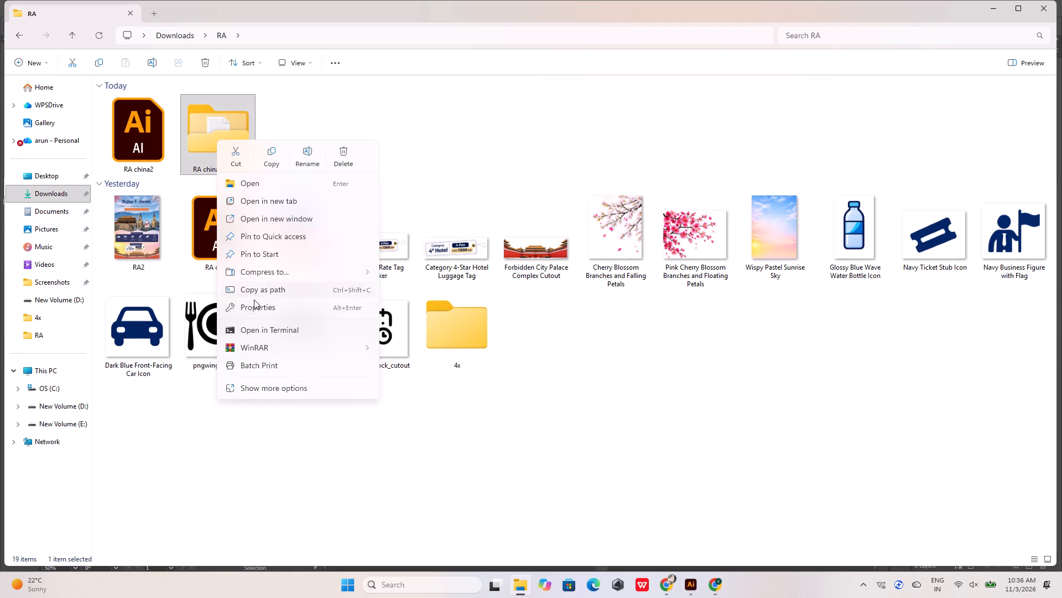
pyautogui.click(276, 275)
pyautogui.click(389, 274)
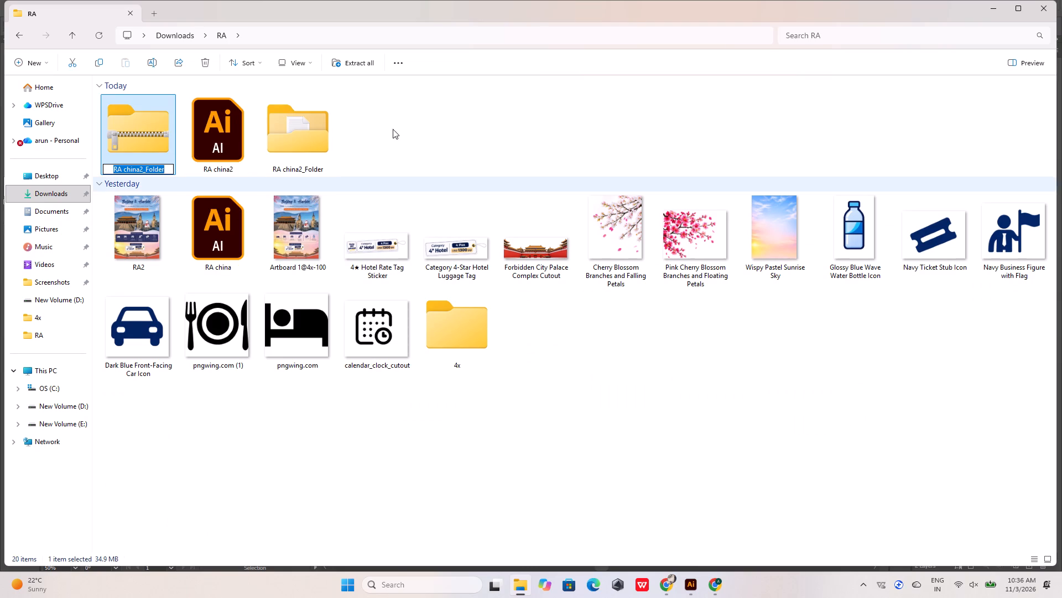
pyautogui.click(394, 119)
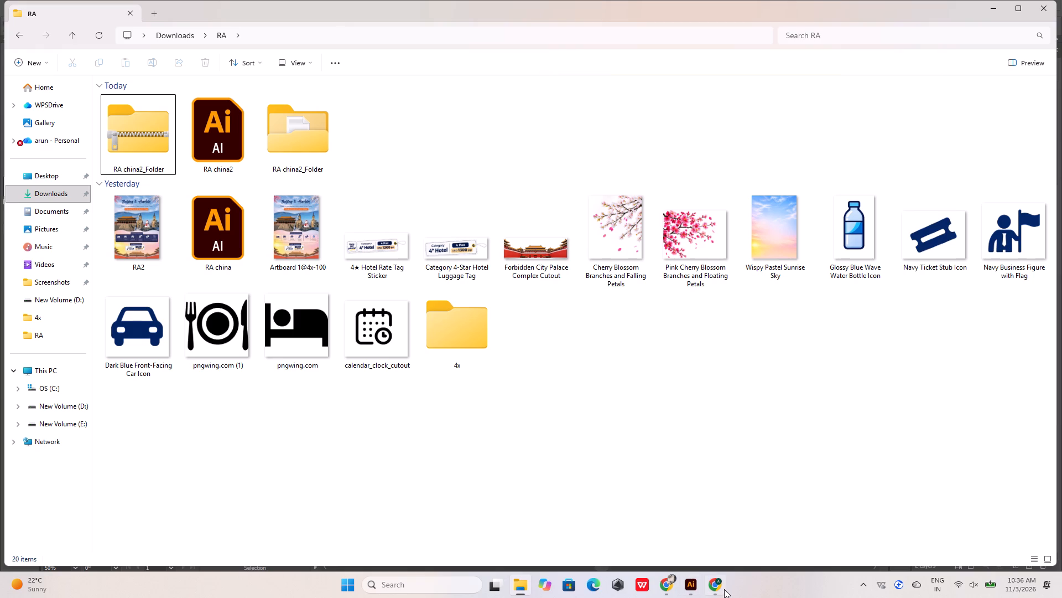
# Switch from File Explorer to the other Google Chrome window.
pyautogui.click(717, 589)
pyautogui.click(717, 589)
pyautogui.click(659, 588)
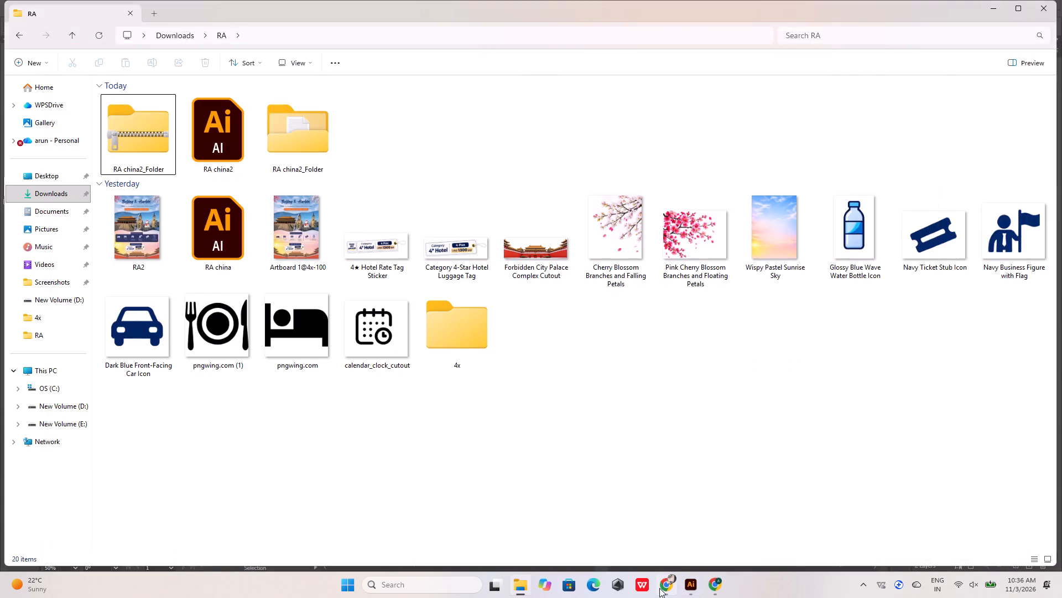